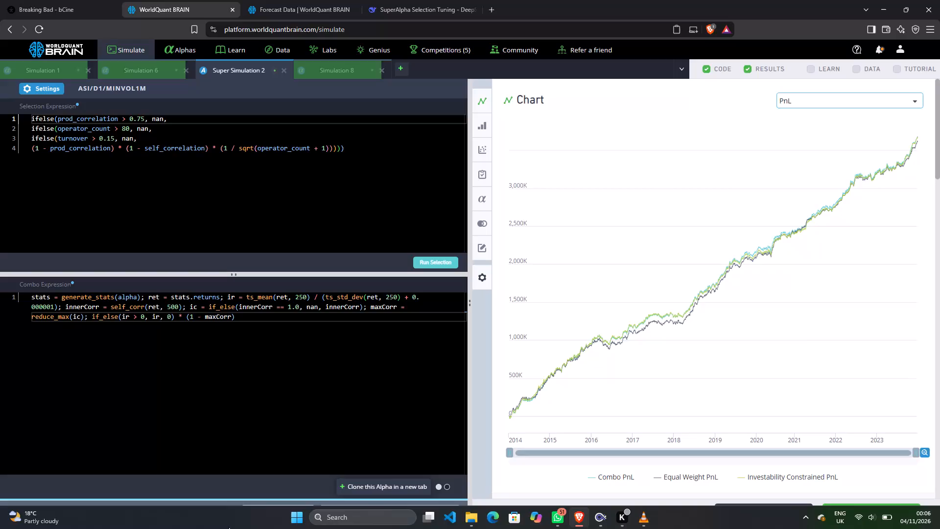
Expand the Prod Correlation details in the results of Super Simulation 2 to run its correlation check.
{"action": "scroll", "coordinate": [728, 415], "scroll_direction": "down", "scroll_amount": 10}
{"action": "scroll", "coordinate": [728, 415], "scroll_direction": "up", "scroll_amount": 4}
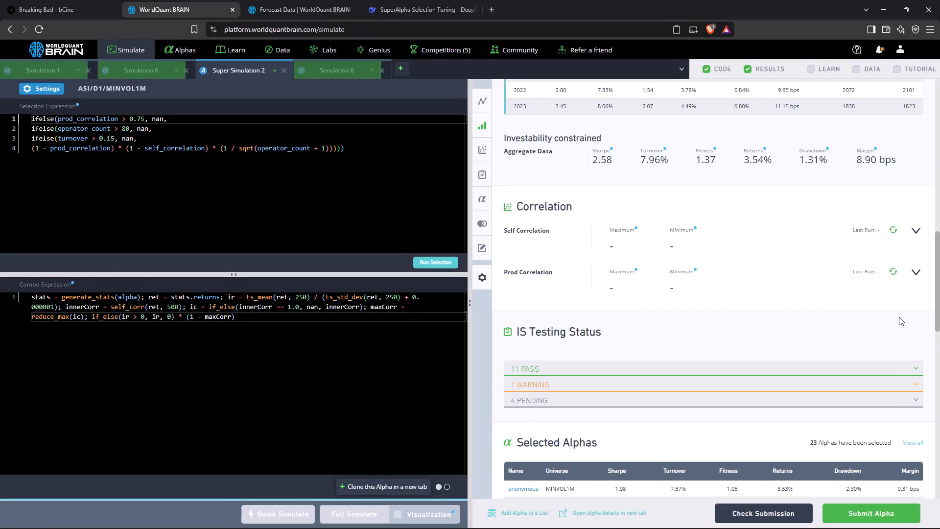
{"action": "left_click", "coordinate": [917, 279]}
{"action": "left_click_drag", "start_coordinate": [908, 274], "coordinate": [564, 528]}
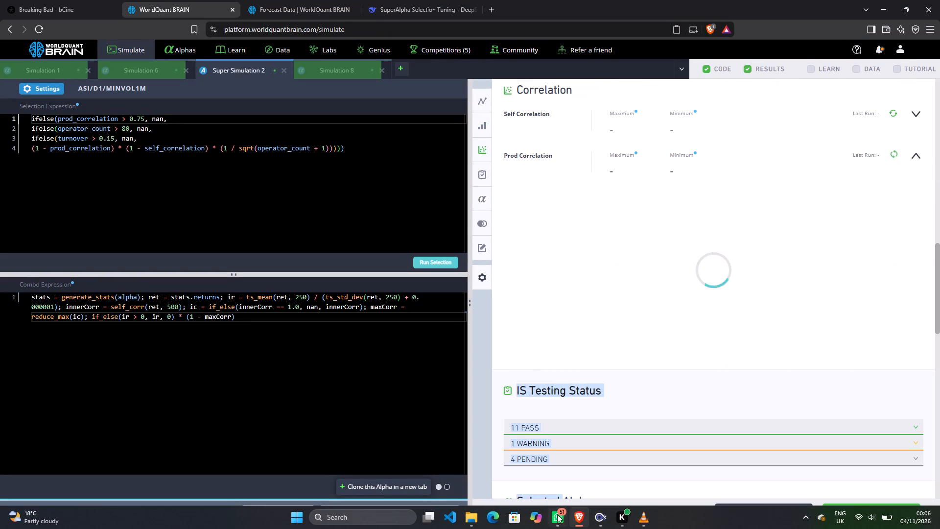
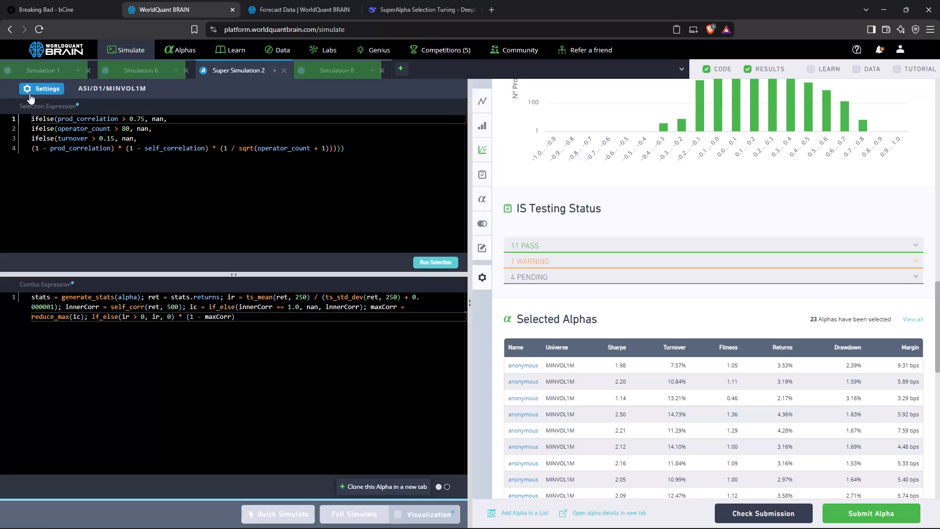
Set the combo neutralization of Super Simulation 2 to Fast Factors and apply the settings.
{"action": "left_click_drag", "start_coordinate": [31, 97], "coordinate": [41, 78]}
{"action": "left_click_drag", "start_coordinate": [41, 78], "coordinate": [45, 85]}
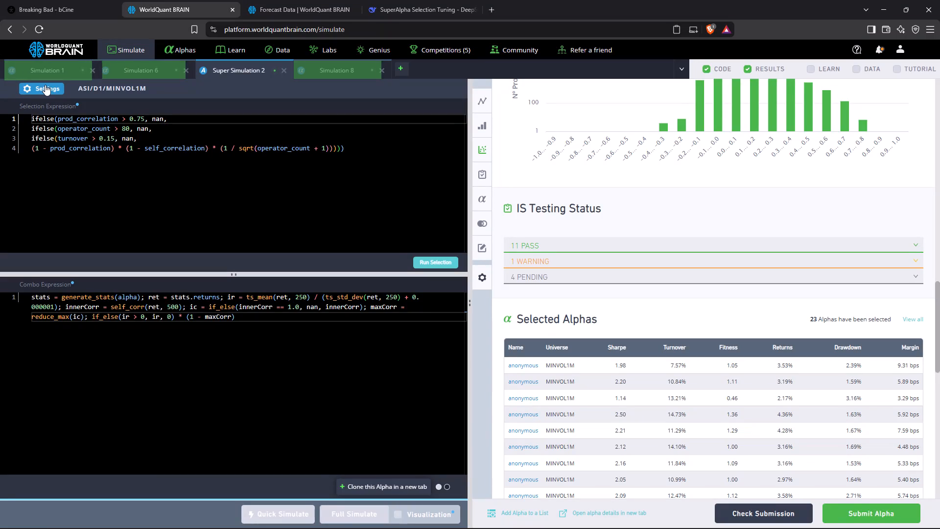
{"action": "left_click_drag", "start_coordinate": [45, 85], "coordinate": [45, 85]}
{"action": "left_click", "coordinate": [45, 85]}
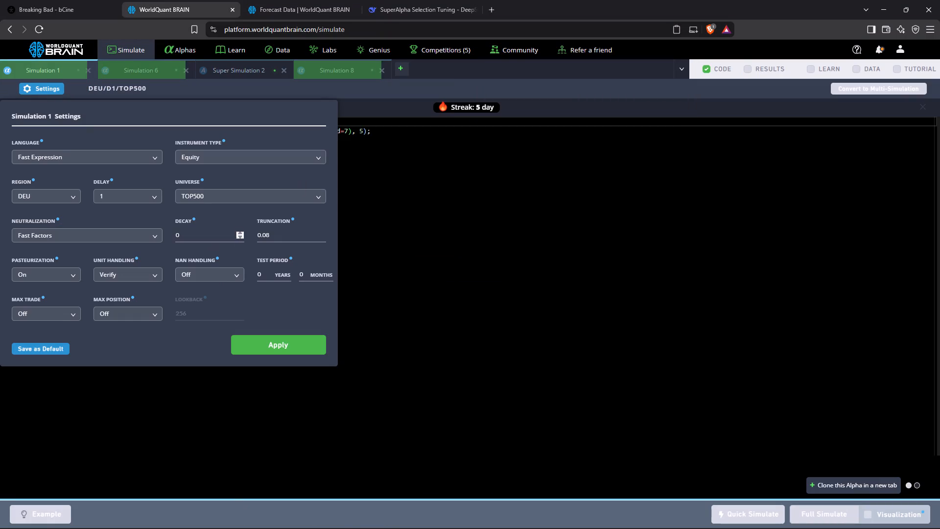
{"action": "left_click", "coordinate": [250, 68]}
{"action": "left_click", "coordinate": [53, 91]}
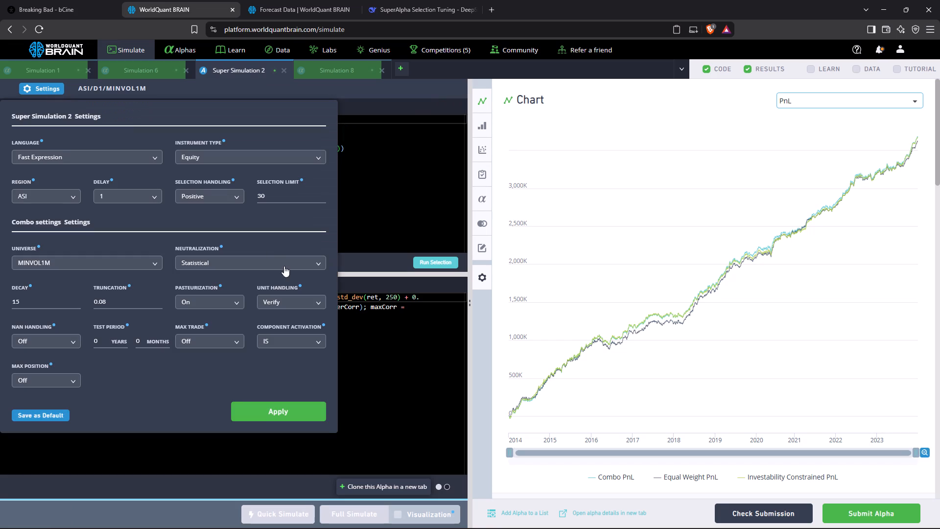
{"action": "left_click", "coordinate": [225, 262]}
{"action": "left_click_drag", "start_coordinate": [219, 329], "coordinate": [218, 337]}
{"action": "left_click", "coordinate": [218, 337]}
{"action": "left_click", "coordinate": [258, 413]}
Run a full simulation of Super Simulation 2.
{"action": "left_click", "coordinate": [362, 516]}
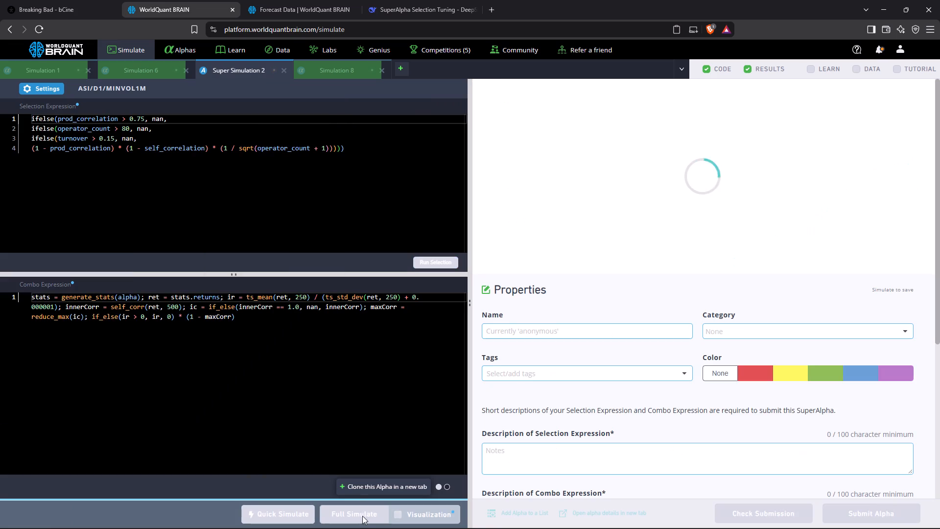
{"action": "scroll", "coordinate": [792, 170], "scroll_direction": "down", "scroll_amount": 6}
{"action": "scroll", "coordinate": [792, 170], "scroll_direction": "up", "scroll_amount": 5}
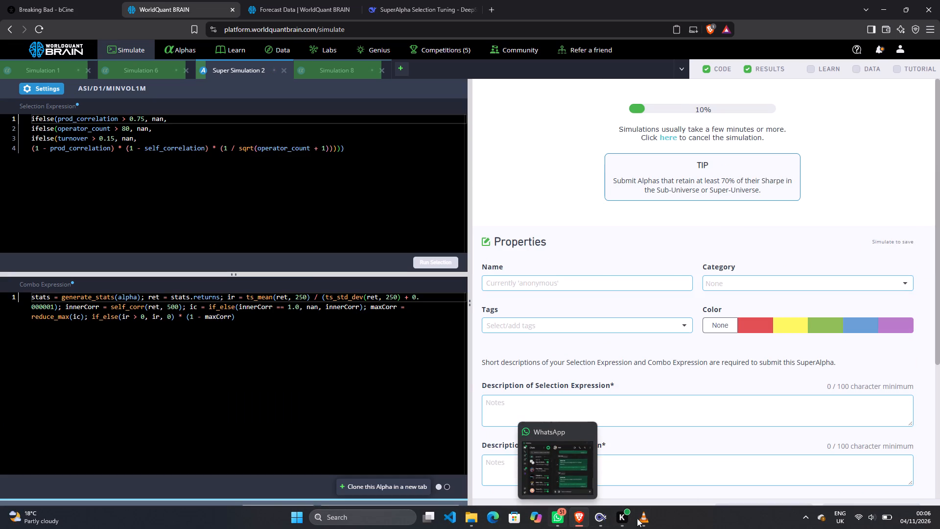
Switch to VLC media player and close its Downloading dialog for the 3.0.24 installer.
{"action": "left_click", "coordinate": [635, 528]}
{"action": "left_click", "coordinate": [647, 484]}
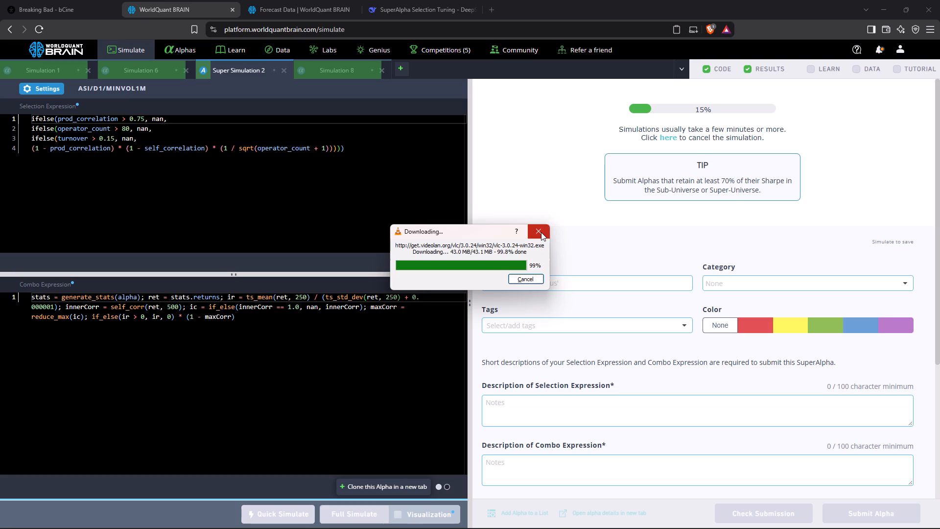
{"action": "left_click", "coordinate": [541, 232]}
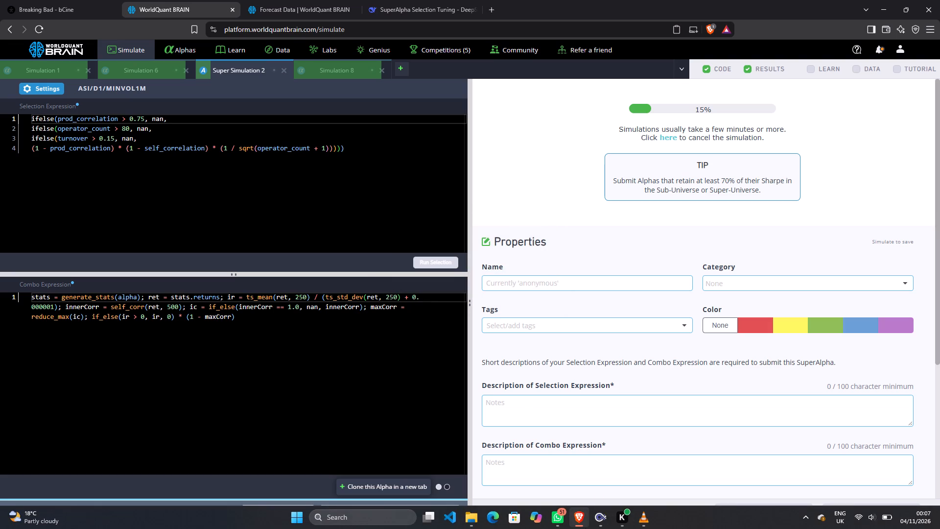
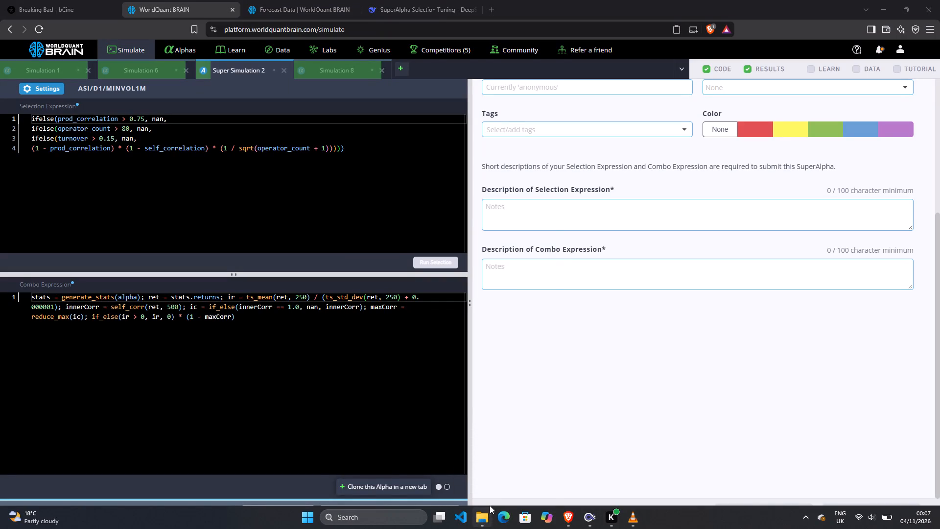
{"action": "left_click", "coordinate": [473, 488]}
{"action": "left_click", "coordinate": [587, 523]}
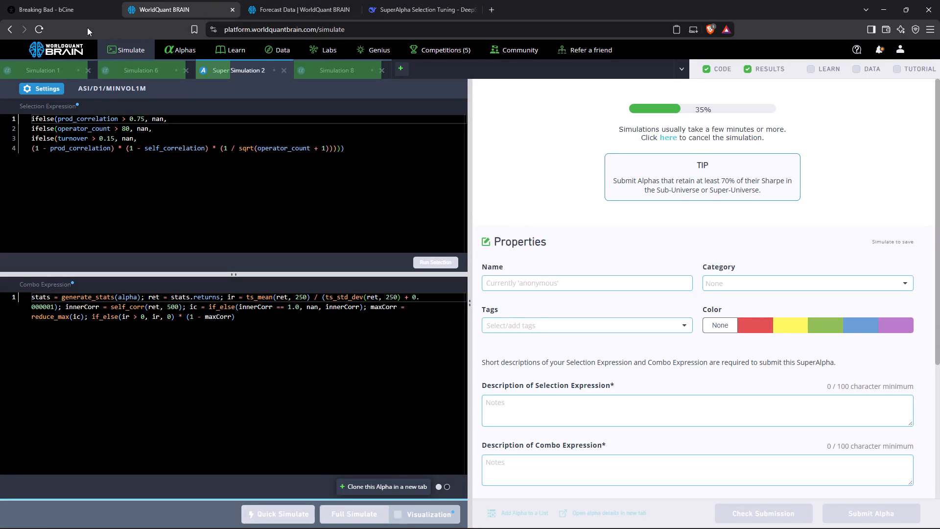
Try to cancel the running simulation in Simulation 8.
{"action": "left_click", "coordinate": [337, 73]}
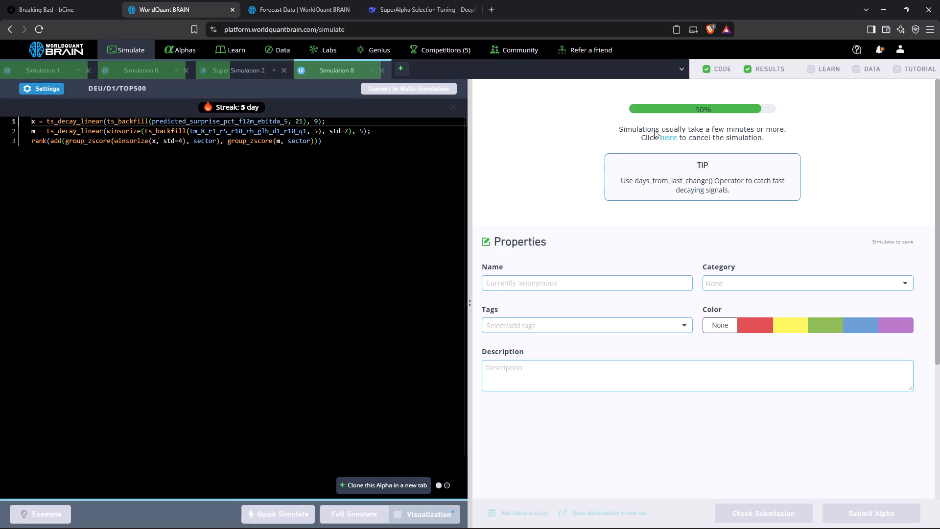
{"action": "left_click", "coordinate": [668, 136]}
Open Simulation 6 and close the VLC media player window.
{"action": "left_click", "coordinate": [128, 72]}
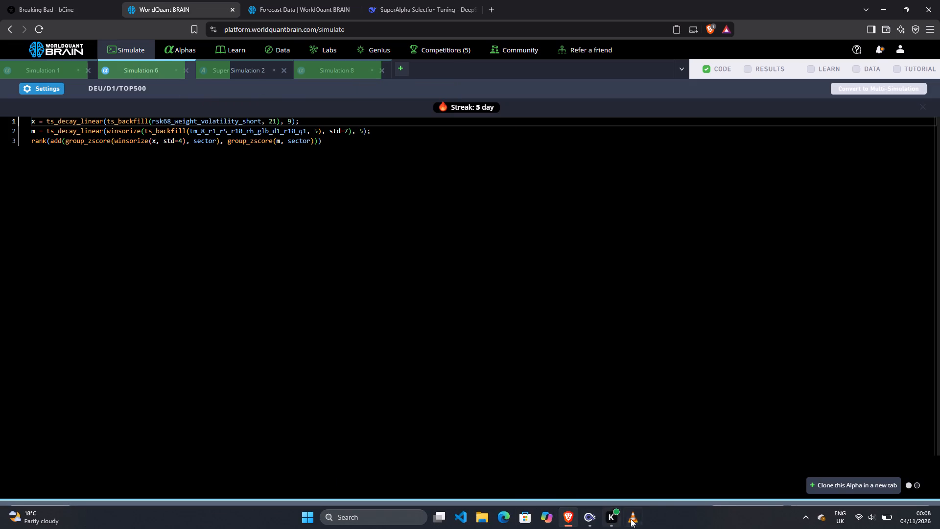
{"action": "right_click", "coordinate": [632, 519]}
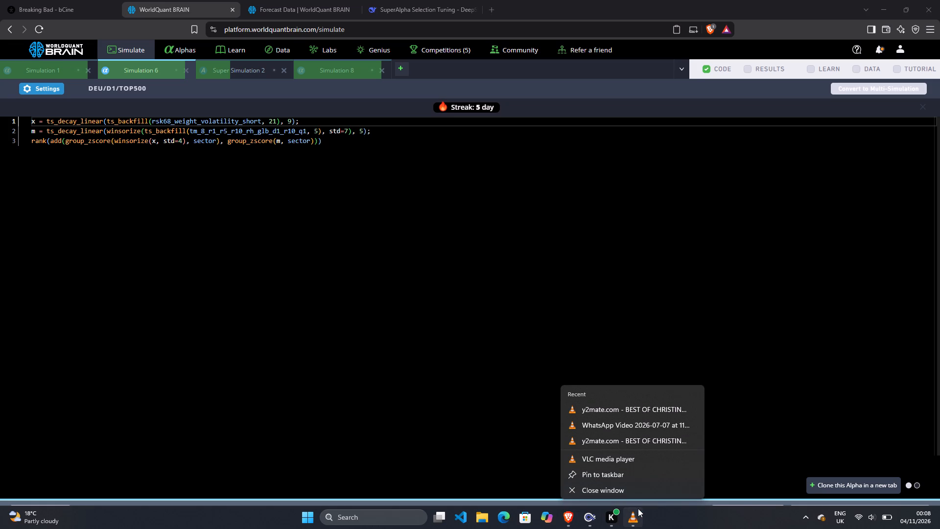
{"action": "left_click", "coordinate": [608, 483]}
{"action": "left_click", "coordinate": [611, 491]}
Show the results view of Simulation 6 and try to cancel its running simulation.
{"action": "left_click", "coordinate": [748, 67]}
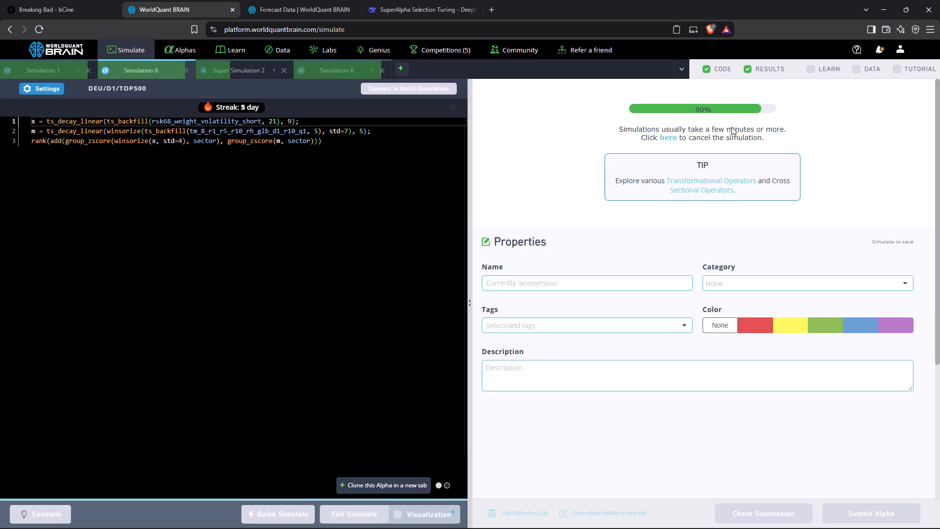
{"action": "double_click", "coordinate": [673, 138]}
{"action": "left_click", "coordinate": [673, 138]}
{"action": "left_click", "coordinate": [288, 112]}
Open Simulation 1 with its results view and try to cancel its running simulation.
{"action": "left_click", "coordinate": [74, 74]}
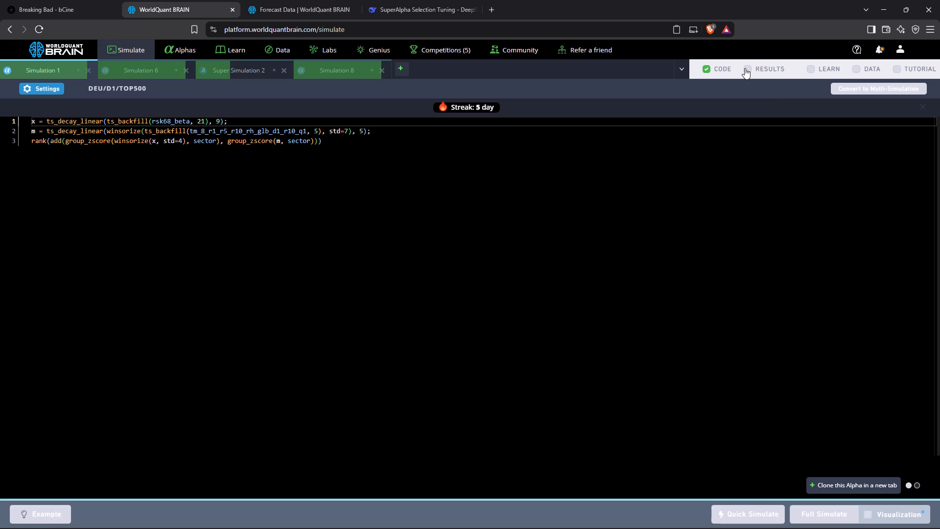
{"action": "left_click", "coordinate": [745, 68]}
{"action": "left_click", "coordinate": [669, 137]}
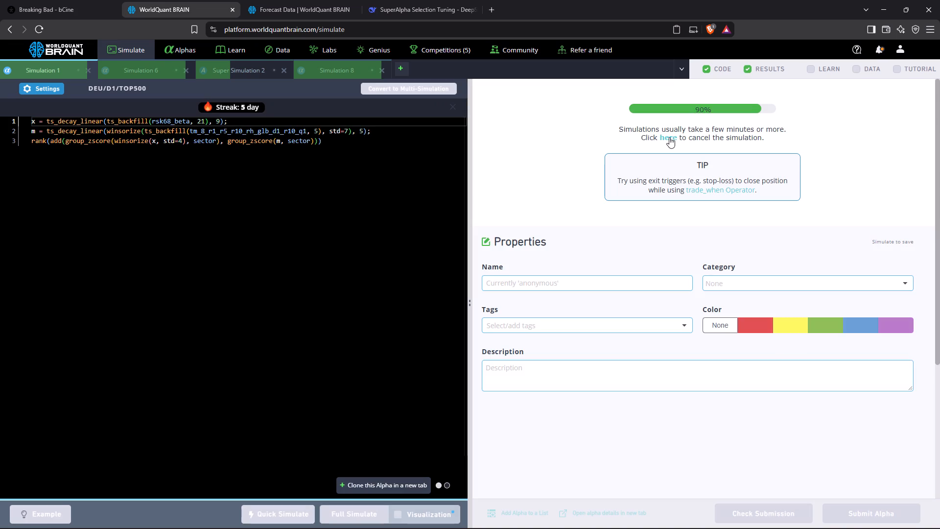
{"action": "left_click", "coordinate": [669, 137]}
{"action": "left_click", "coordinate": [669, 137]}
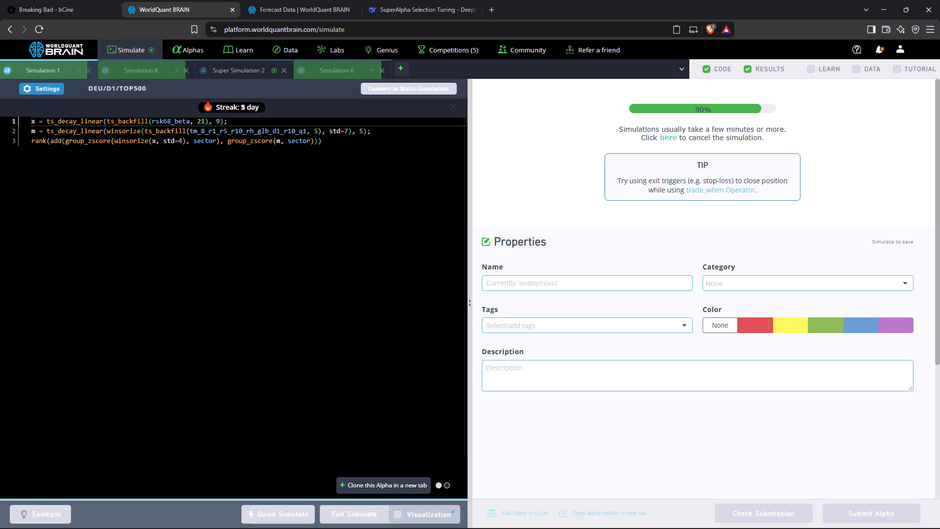
Review the new results of Super Simulation 2 and run its Prod Correlation check.
{"action": "left_click", "coordinate": [251, 76]}
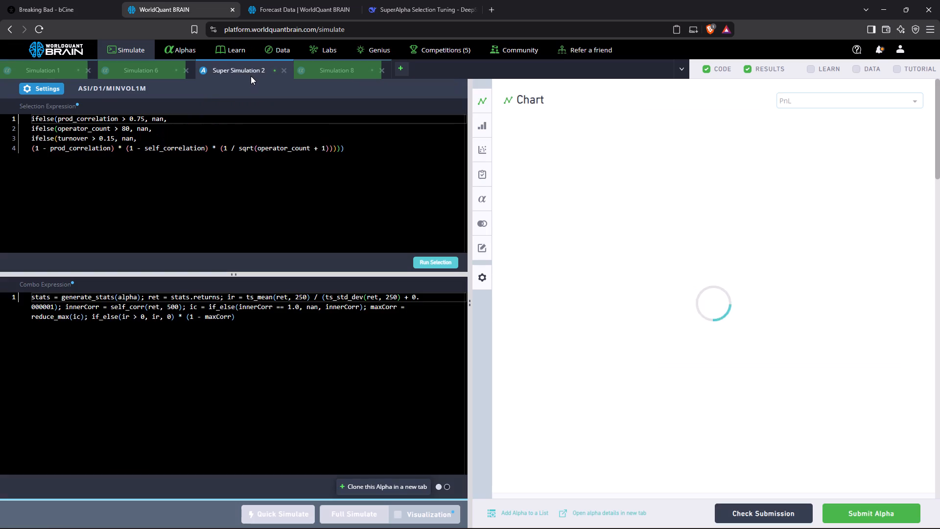
{"action": "scroll", "coordinate": [694, 281], "scroll_direction": "down", "scroll_amount": 7}
{"action": "scroll", "coordinate": [694, 281], "scroll_direction": "up", "scroll_amount": 5}
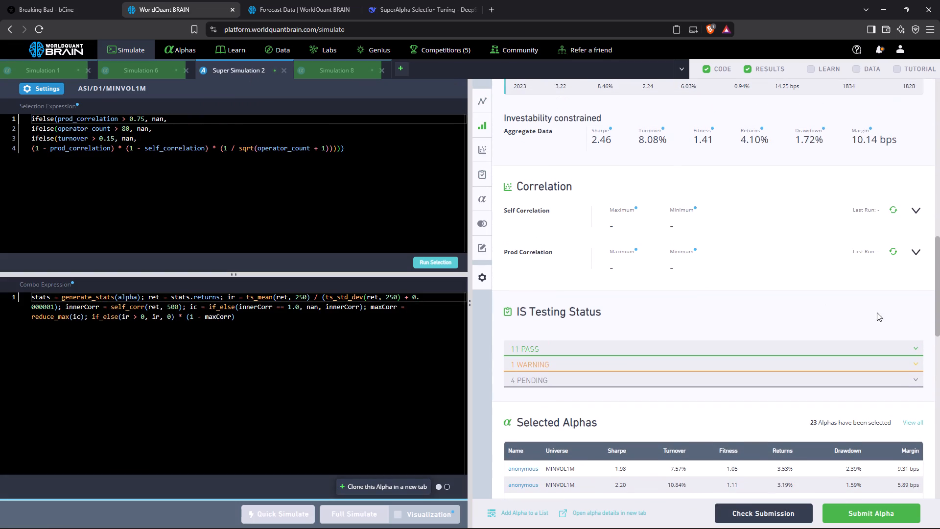
{"action": "left_click", "coordinate": [917, 254]}
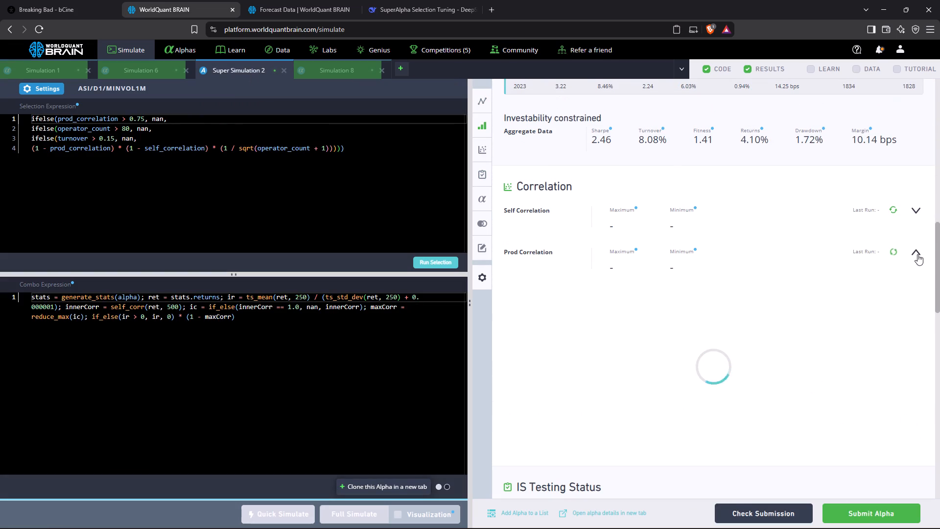
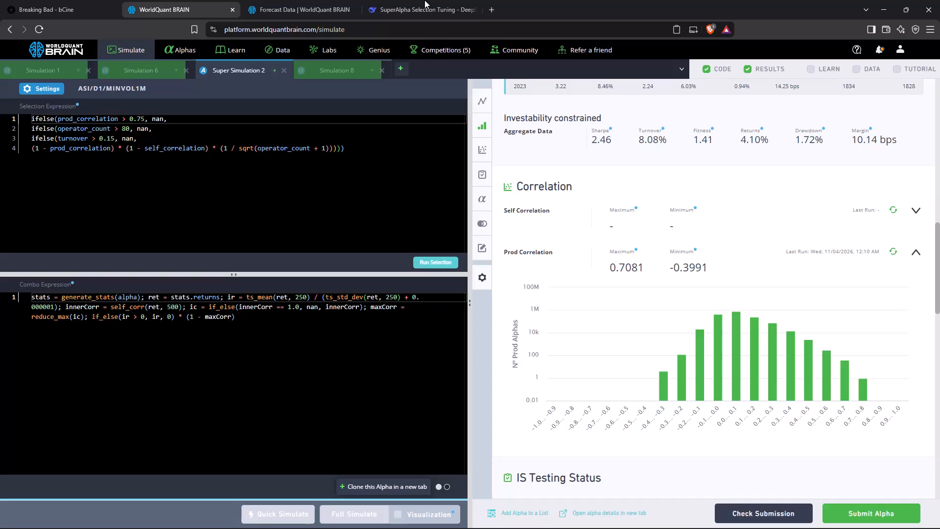
Set the selection limit in the Super Simulation 2 settings to 21 and apply the change.
{"action": "left_click", "coordinate": [41, 88]}
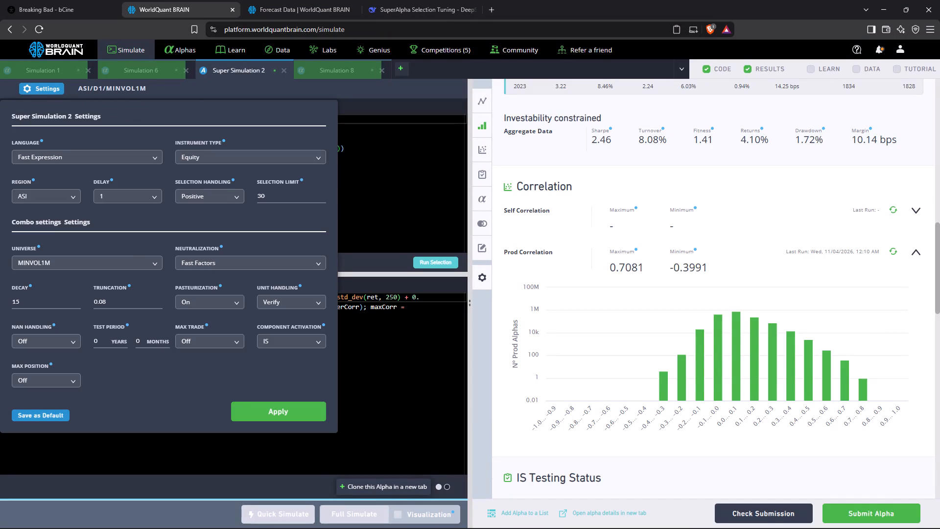
{"action": "left_click", "coordinate": [292, 199]}
{"action": "key", "text": "Down"}
{"action": "key", "text": "Down"}
{"action": "key", "text": "Down"}
{"action": "key", "text": "Down"}
{"action": "key", "text": "Down"}
{"action": "key", "text": "Down"}
{"action": "key", "text": "Down"}
{"action": "key", "text": "Down"}
{"action": "key", "text": "Down"}
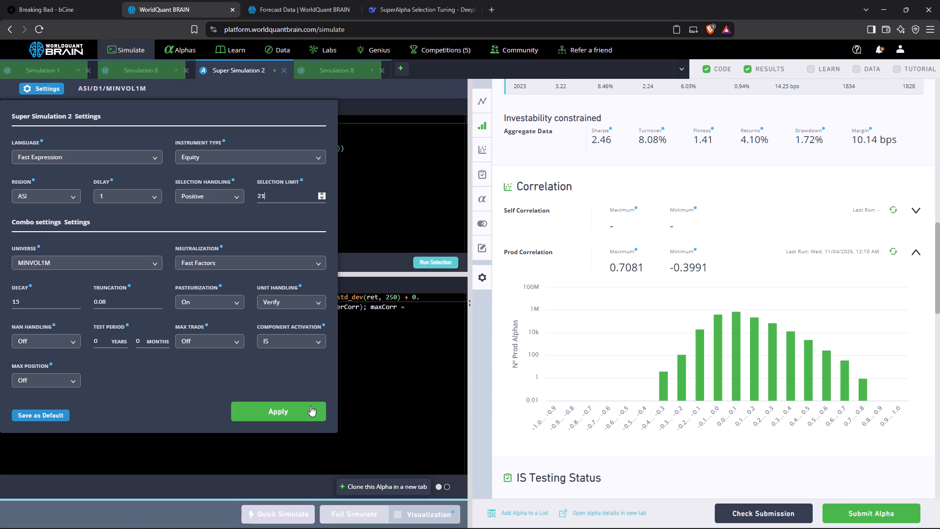
{"action": "left_click", "coordinate": [319, 411]}
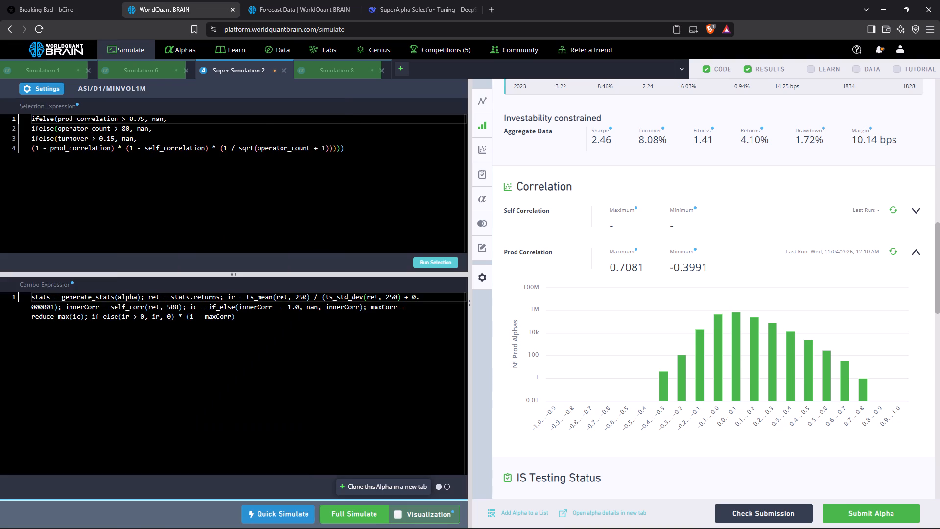
Run a full simulation of Super Simulation 2 with the updated settings.
{"action": "left_click", "coordinate": [364, 513]}
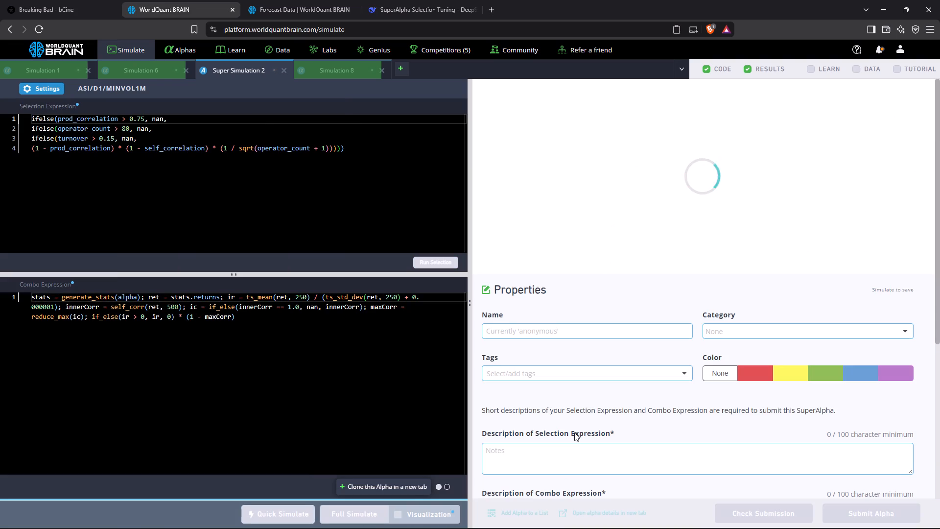
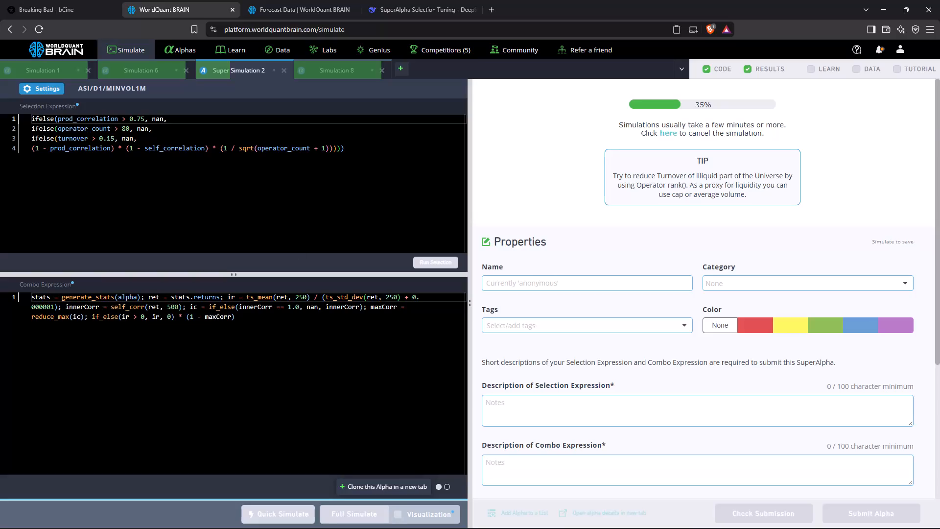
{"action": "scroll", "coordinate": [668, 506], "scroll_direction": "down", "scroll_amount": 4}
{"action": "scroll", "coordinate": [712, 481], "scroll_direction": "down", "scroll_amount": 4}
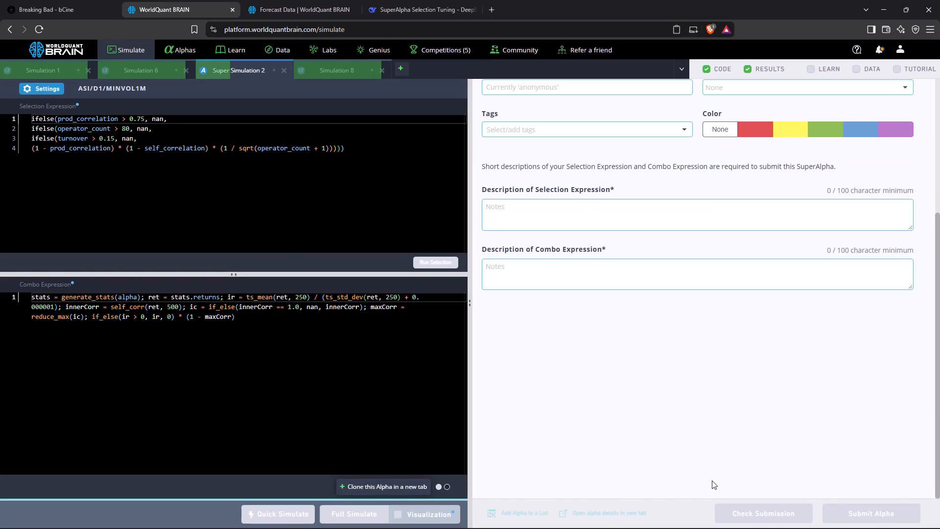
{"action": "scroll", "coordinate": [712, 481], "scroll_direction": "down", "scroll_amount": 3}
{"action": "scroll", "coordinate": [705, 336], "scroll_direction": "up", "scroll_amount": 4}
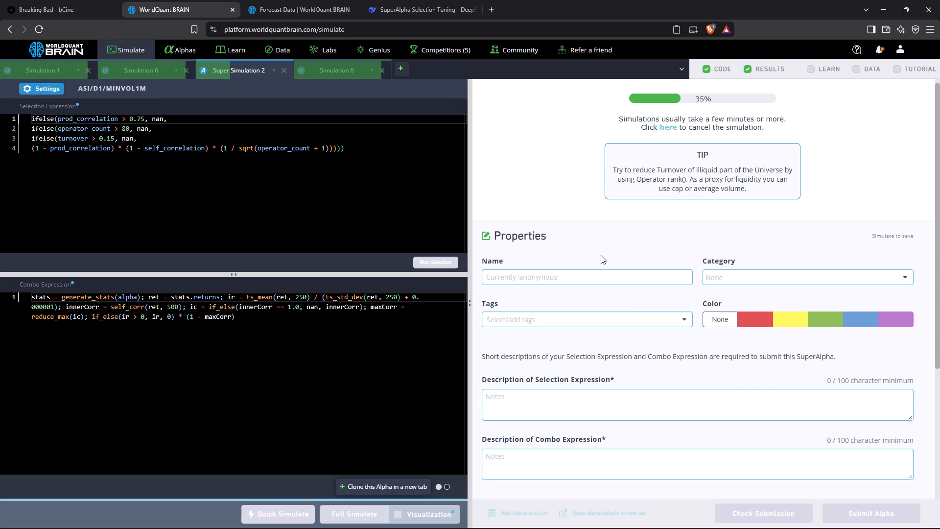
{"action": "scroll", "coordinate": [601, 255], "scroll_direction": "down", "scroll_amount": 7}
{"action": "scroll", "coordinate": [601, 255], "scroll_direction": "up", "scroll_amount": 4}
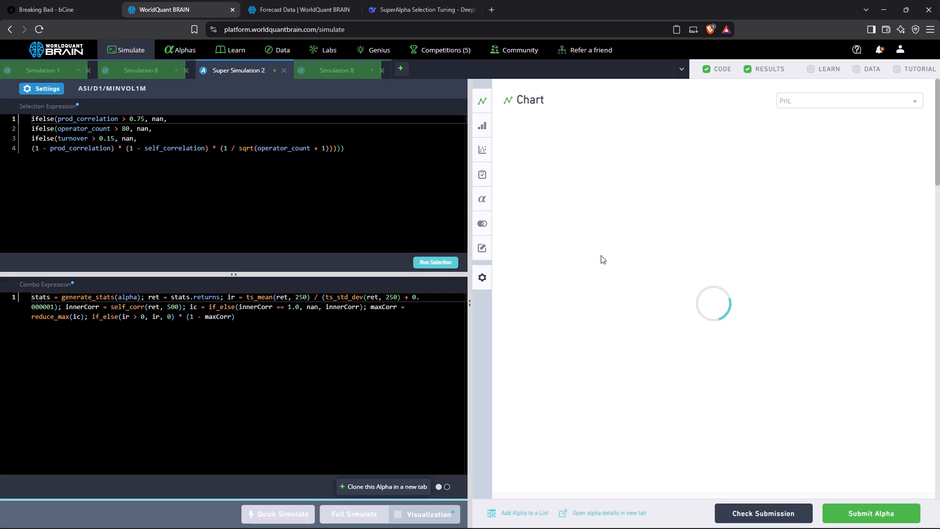
Expand the production correlation section of the new Super Simulation 2 results and examine its distribution chart.
{"action": "scroll", "coordinate": [818, 168], "scroll_direction": "down", "scroll_amount": 7}
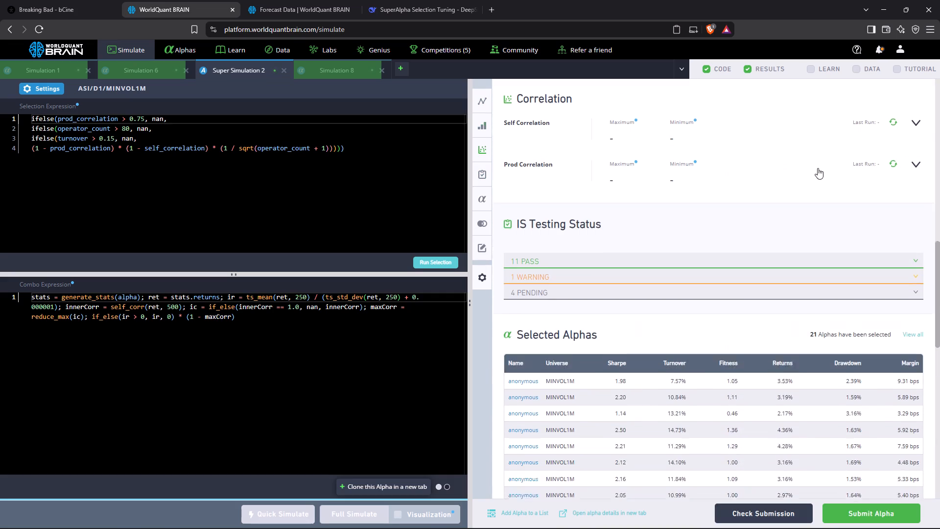
{"action": "left_click", "coordinate": [912, 220]}
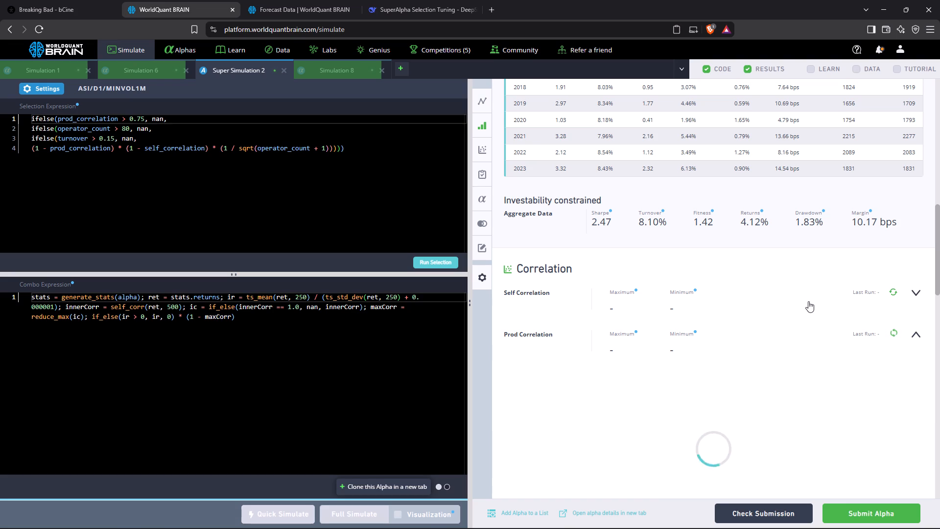
{"action": "scroll", "coordinate": [803, 391], "scroll_direction": "down", "scroll_amount": 4}
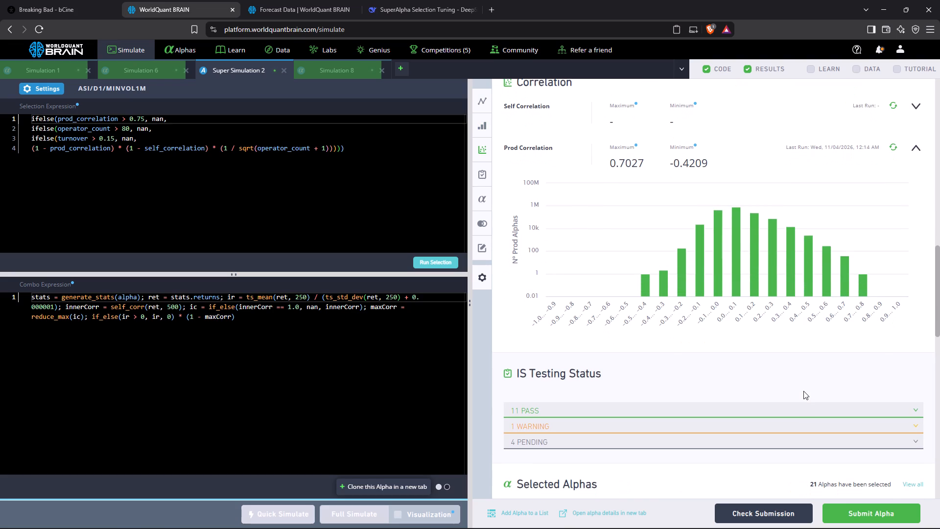
Set the selection limit in the Super Simulation 2 settings to 17 and apply the change.
{"action": "left_click", "coordinate": [52, 96]}
{"action": "left_click", "coordinate": [46, 87]}
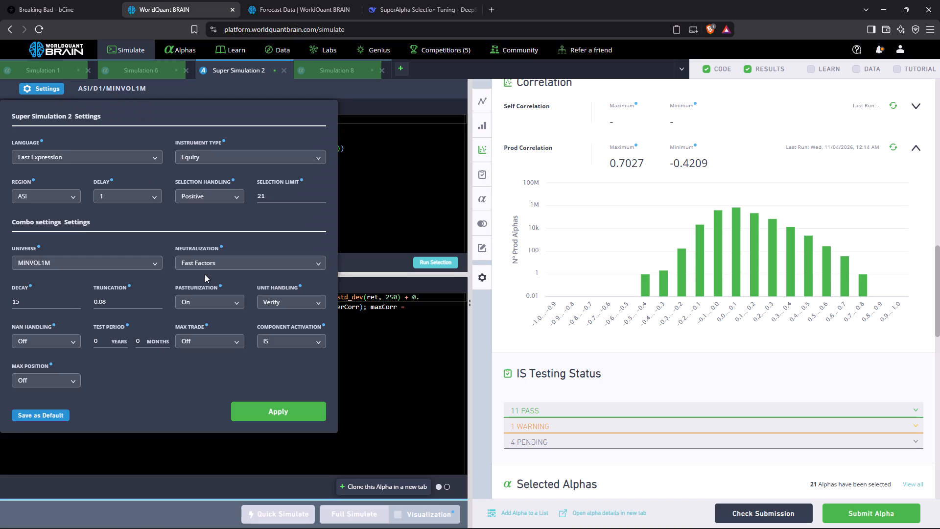
{"action": "left_click", "coordinate": [281, 200]}
{"action": "key", "text": "Down"}
{"action": "key", "text": "Down"}
{"action": "key", "text": "Down"}
{"action": "key", "text": "Down"}
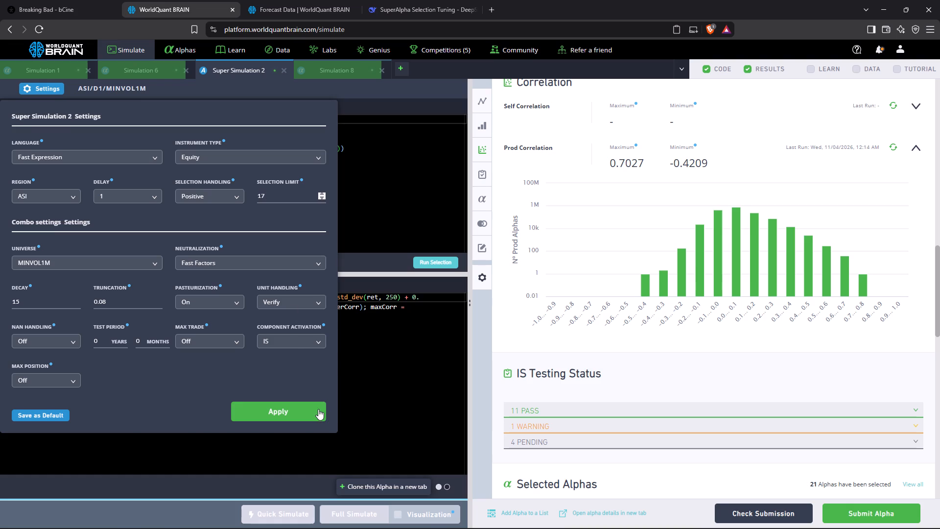
{"action": "left_click", "coordinate": [318, 409]}
Run a full simulation of Super Simulation 2 with the reduced selection limit.
{"action": "left_click", "coordinate": [362, 518]}
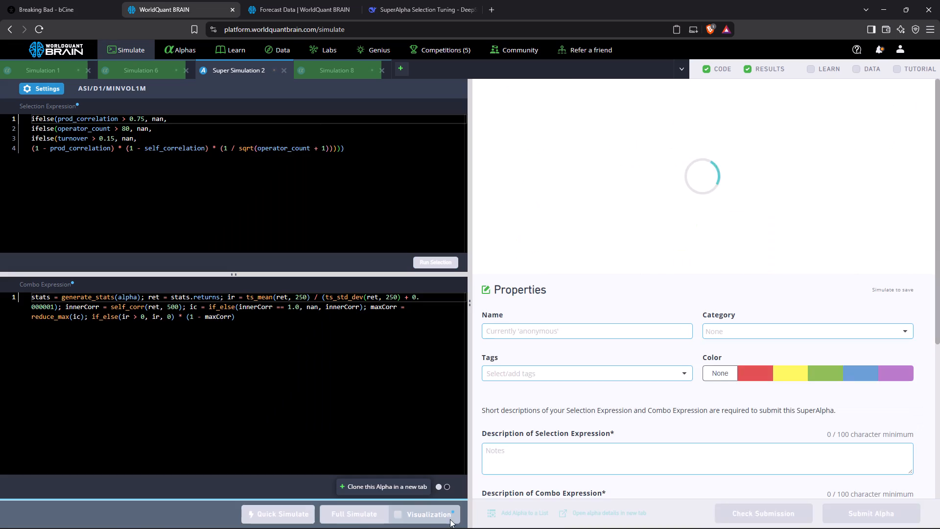
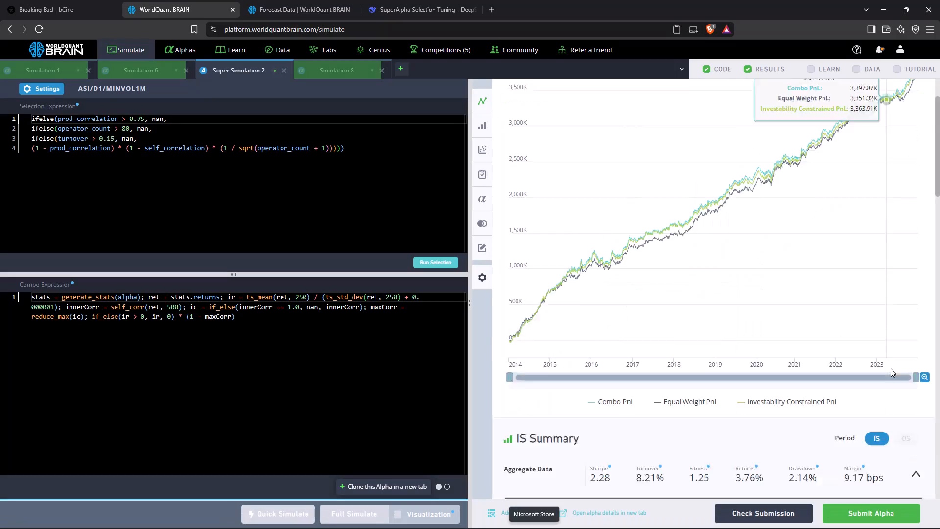
Expand the production correlation section of the re-simulated Super Simulation 2 results to load its correlation data.
{"action": "scroll", "coordinate": [891, 368], "scroll_direction": "down", "scroll_amount": 6}
{"action": "scroll", "coordinate": [891, 368], "scroll_direction": "up", "scroll_amount": 1}
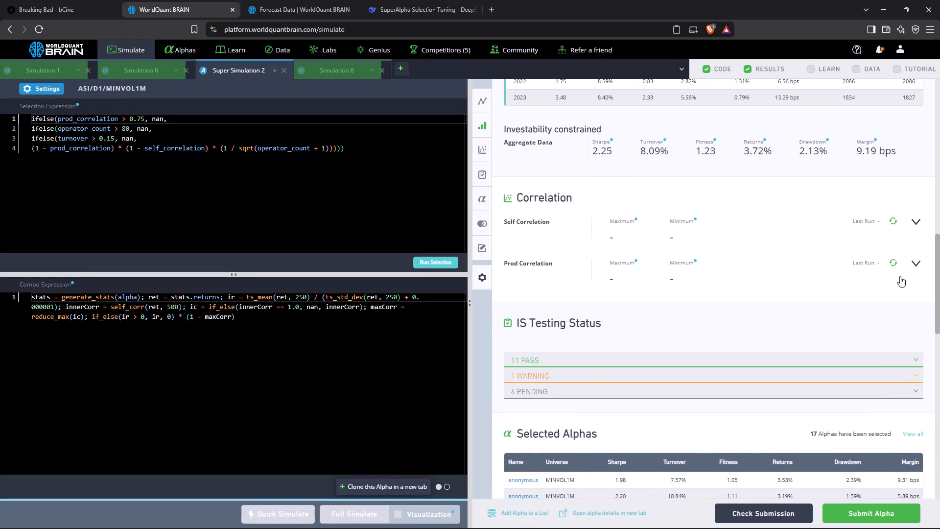
{"action": "left_click", "coordinate": [916, 265]}
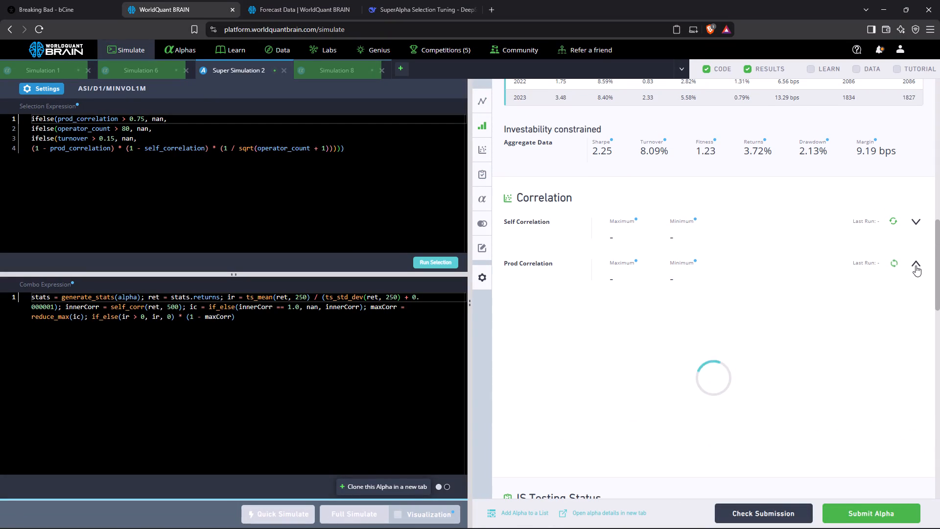
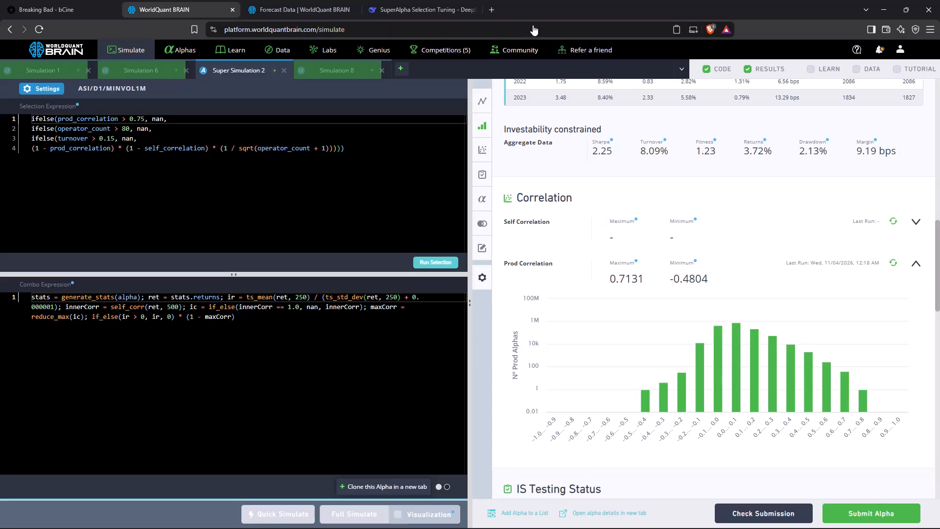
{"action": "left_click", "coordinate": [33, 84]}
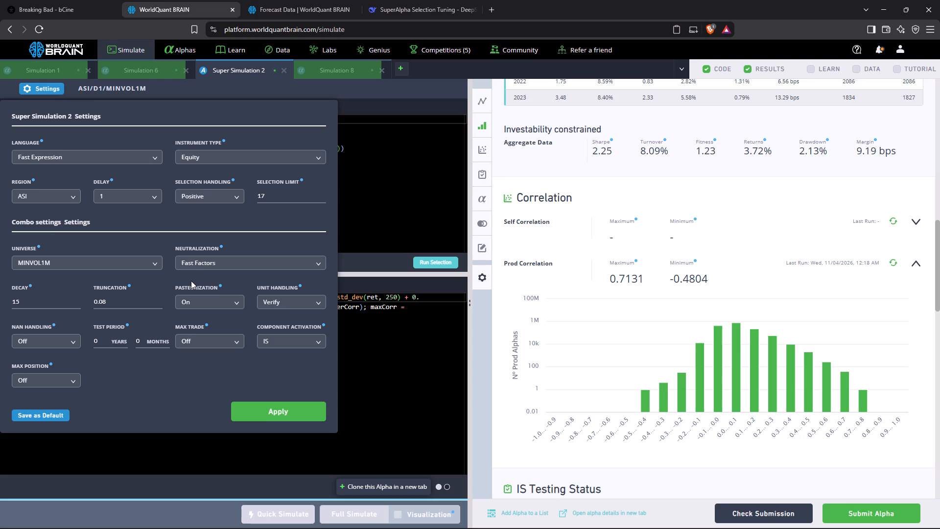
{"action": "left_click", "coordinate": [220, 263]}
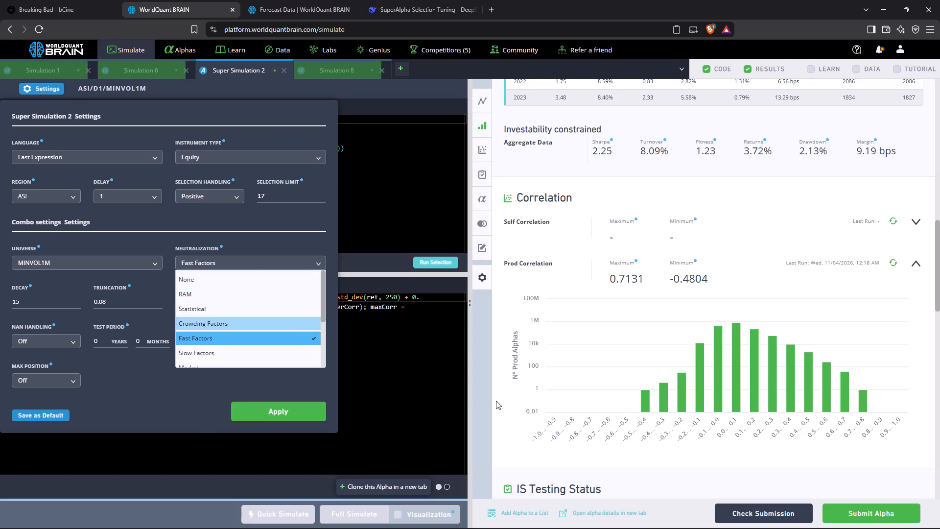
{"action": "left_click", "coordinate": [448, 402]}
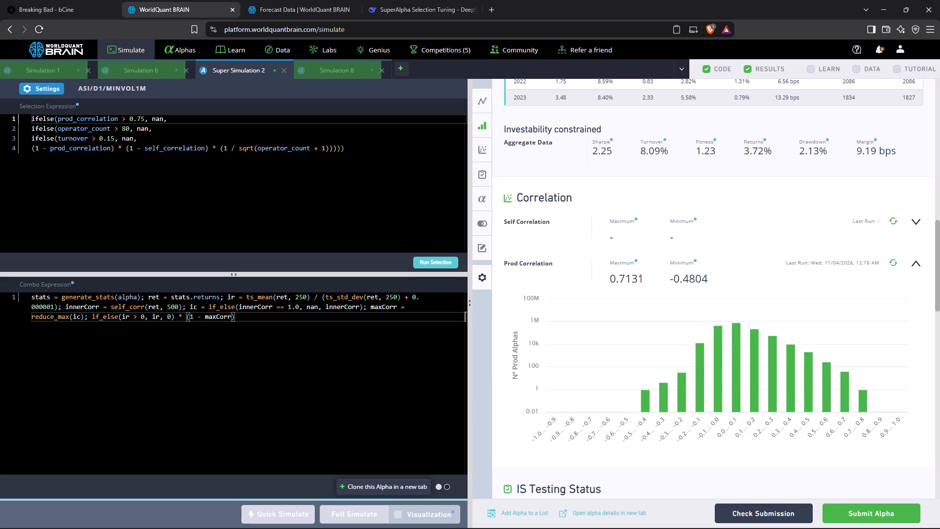
Set Super Simulation 2's selection limit to 20 and decay to 17, and apply the settings.
{"action": "left_click", "coordinate": [29, 91]}
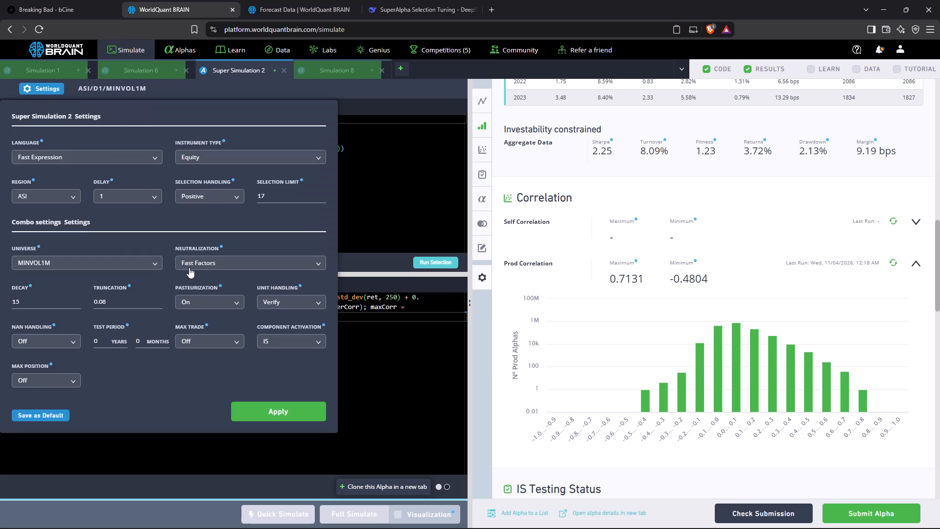
{"action": "left_click", "coordinate": [286, 201]}
{"action": "key", "text": "Up"}
{"action": "key", "text": "Up"}
{"action": "key", "text": "Up"}
{"action": "left_click", "coordinate": [37, 307]}
{"action": "key", "text": "Up"}
{"action": "key", "text": "Up"}
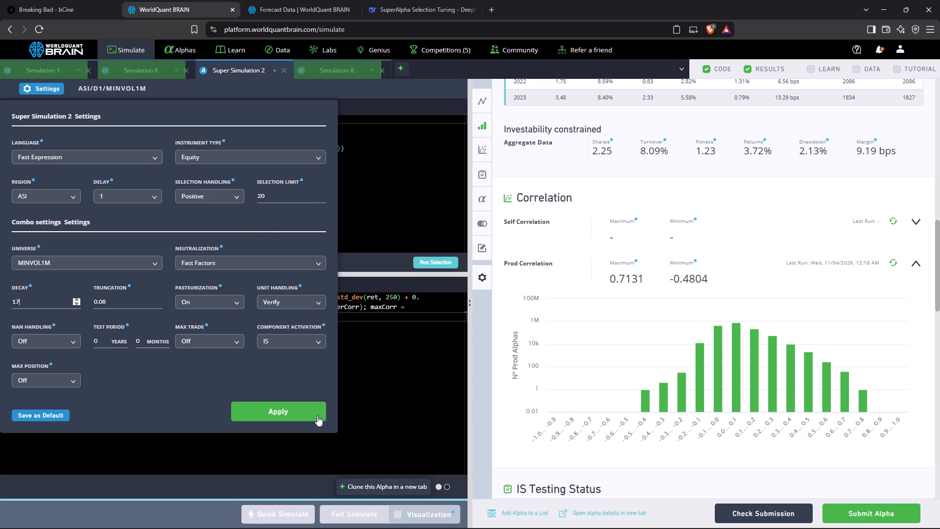
{"action": "left_click", "coordinate": [317, 415]}
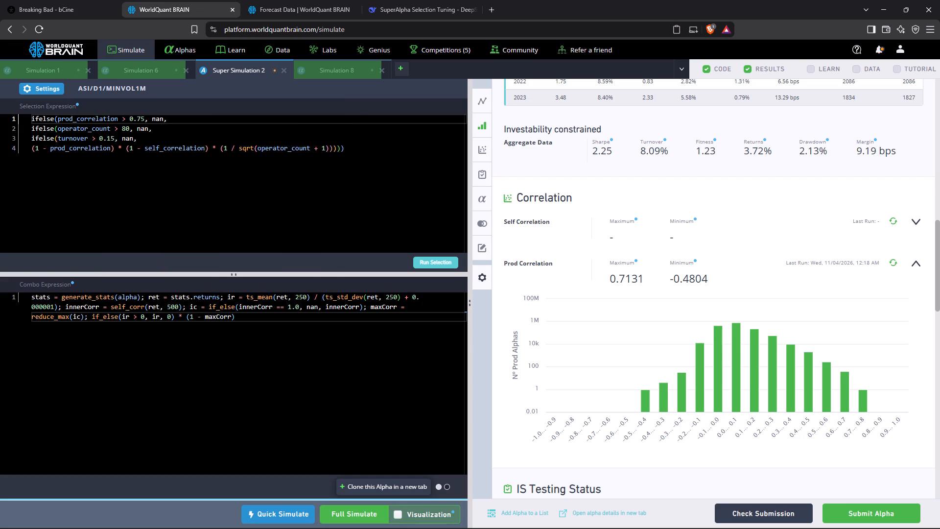
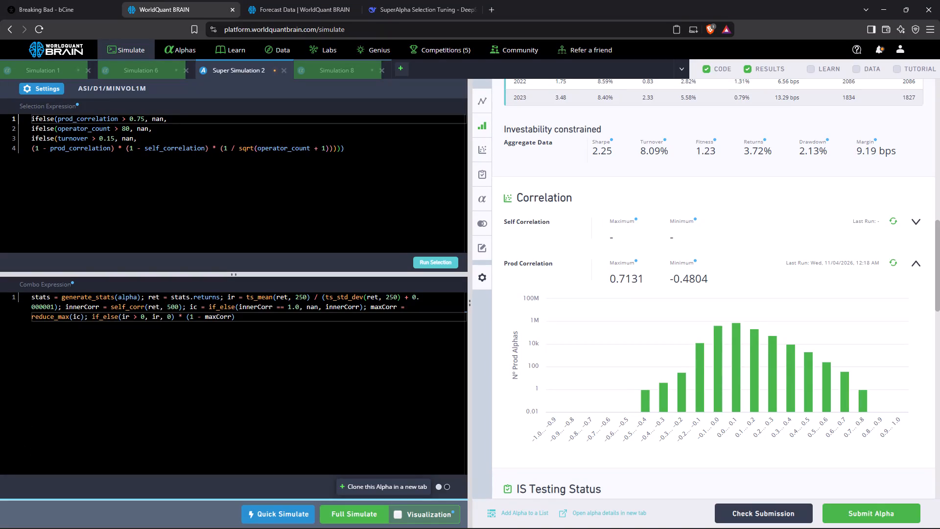
Run a full simulation of Super Simulation 2 with the updated settings.
{"action": "left_click_drag", "start_coordinate": [342, 505], "coordinate": [357, 523]}
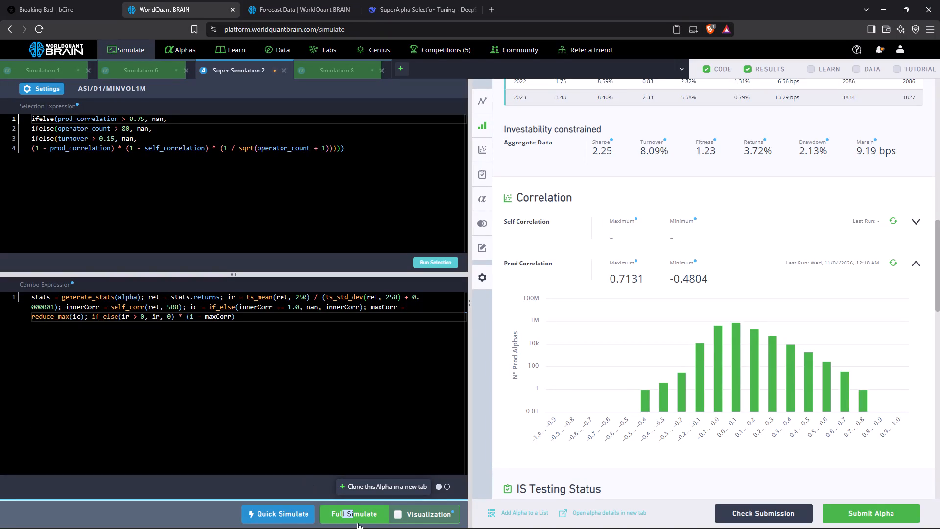
{"action": "left_click", "coordinate": [353, 515]}
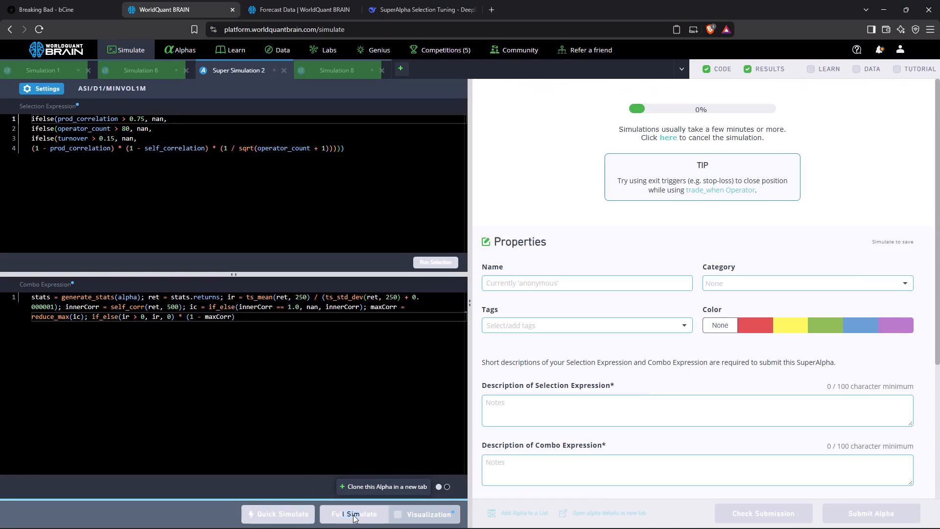
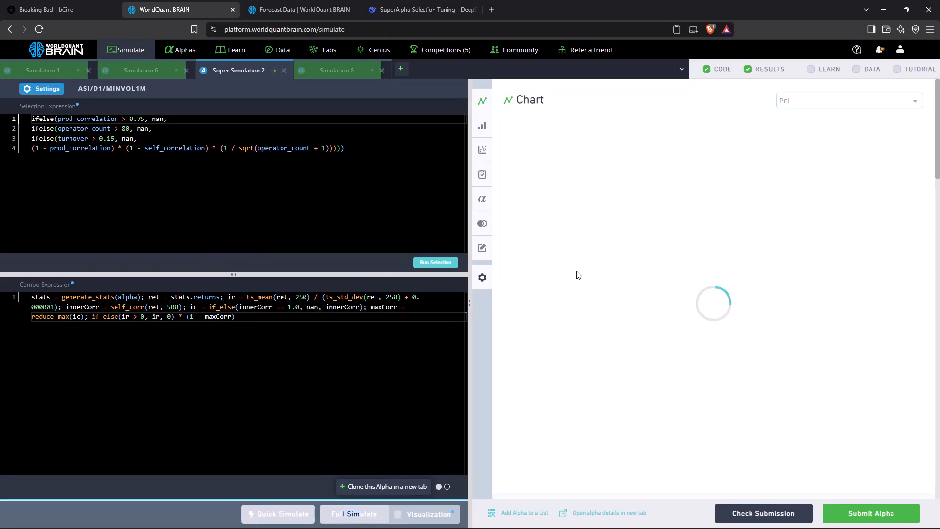
Run the production correlation check on the newly simulated super alpha and examine its distribution.
{"action": "scroll", "coordinate": [576, 271], "scroll_direction": "down", "scroll_amount": 3}
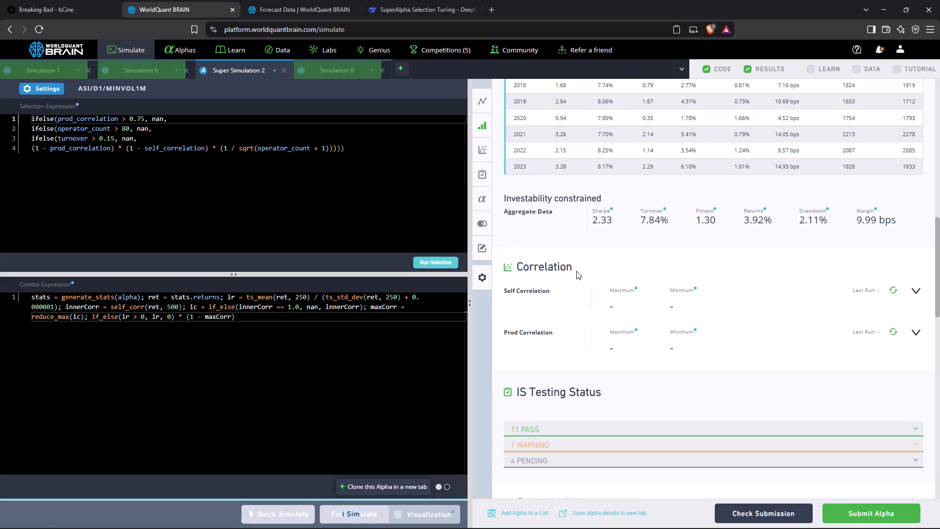
{"action": "left_click", "coordinate": [917, 329]}
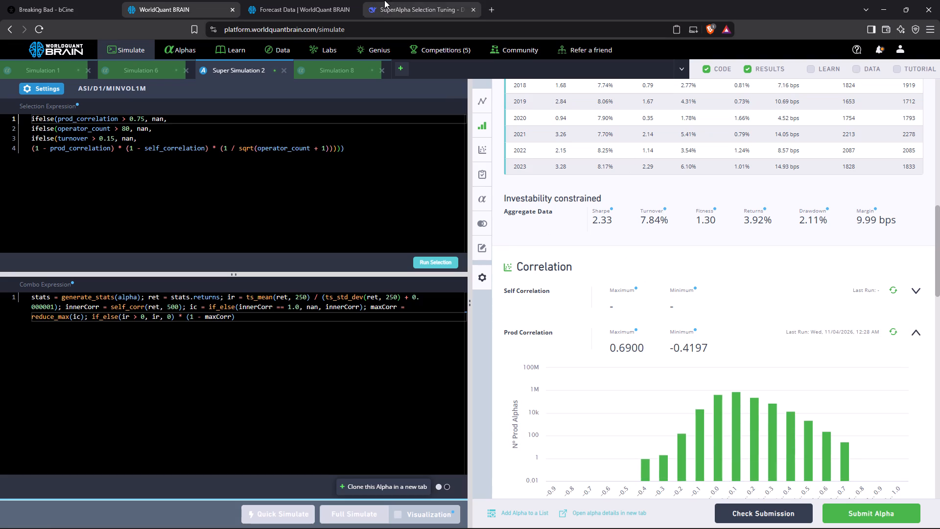
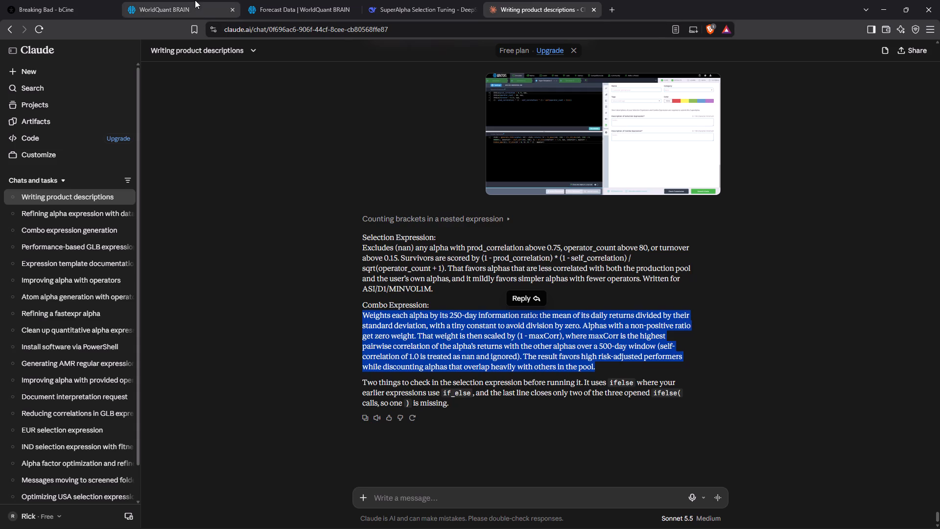
{"action": "left_click", "coordinate": [541, 292]}
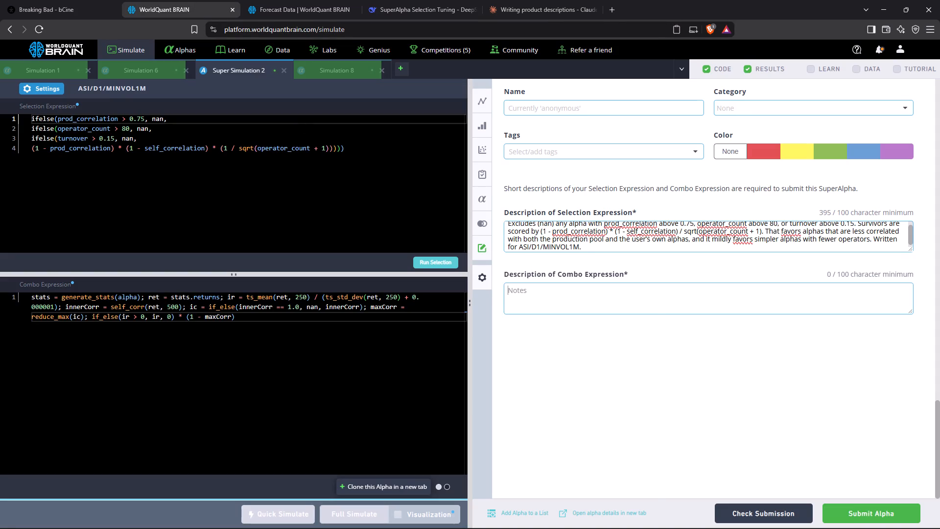
{"action": "right_click", "coordinate": [541, 292]}
{"action": "left_click", "coordinate": [576, 391]}
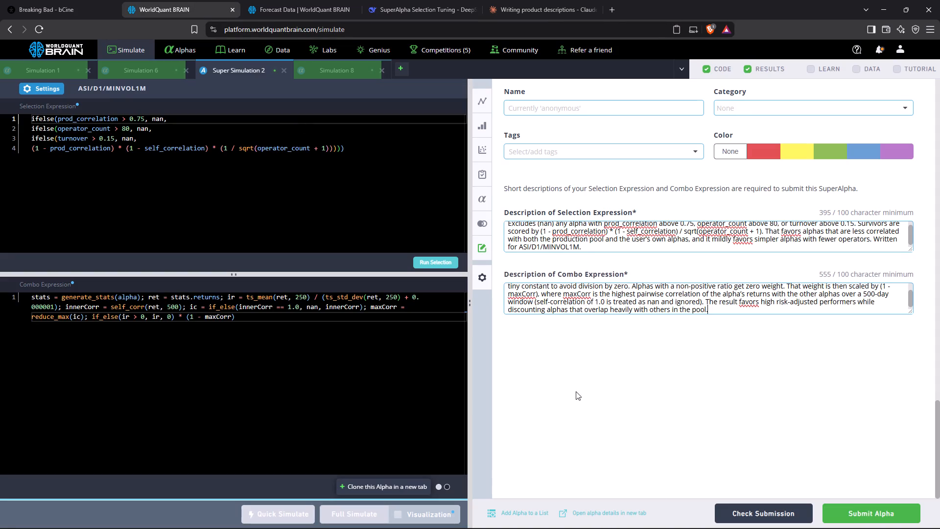
Run the submission check on Super Simulation 2 with both descriptions filled in.
{"action": "left_click", "coordinate": [775, 512]}
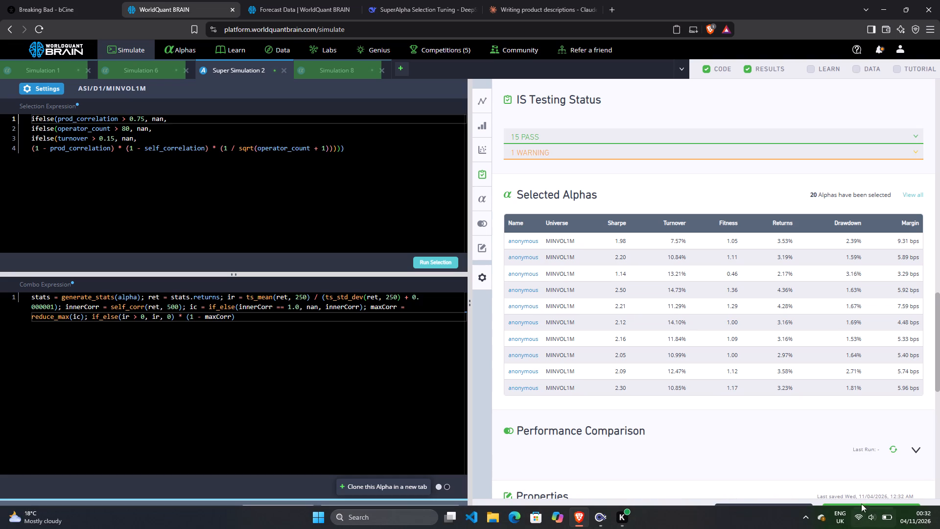
Submit the Super Simulation 2 super alpha.
{"action": "left_click", "coordinate": [893, 504]}
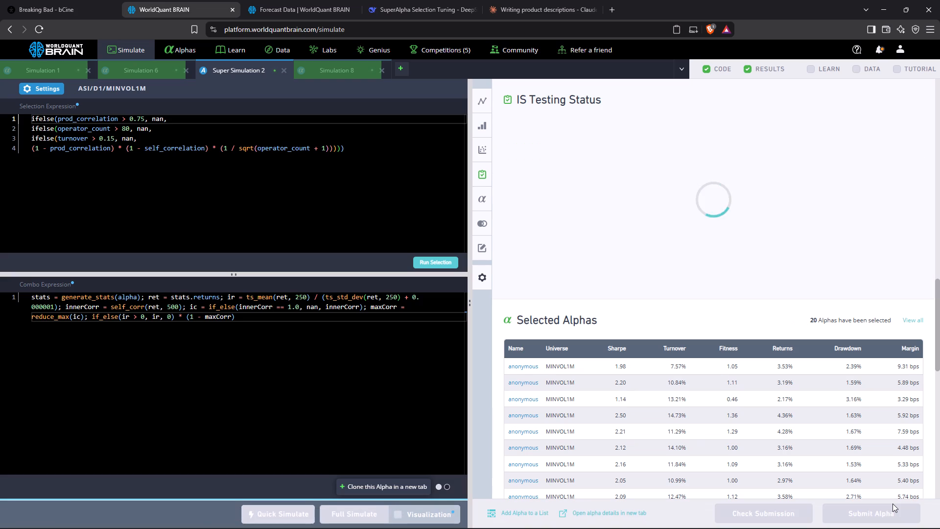
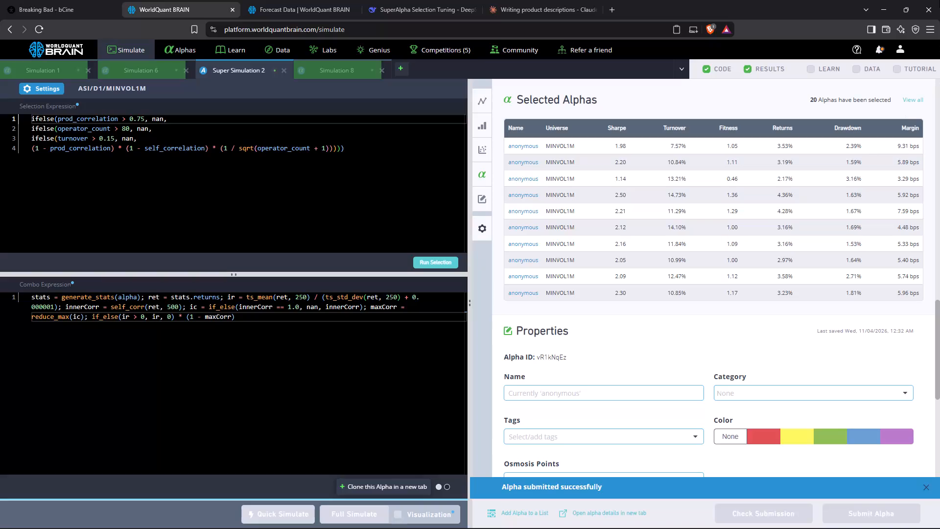
Open the Manchester United vs AS Roma live page on Camel Live in a new tab, dismiss the login prompt and check the match statistics.
{"action": "left_click", "coordinate": [616, 8]}
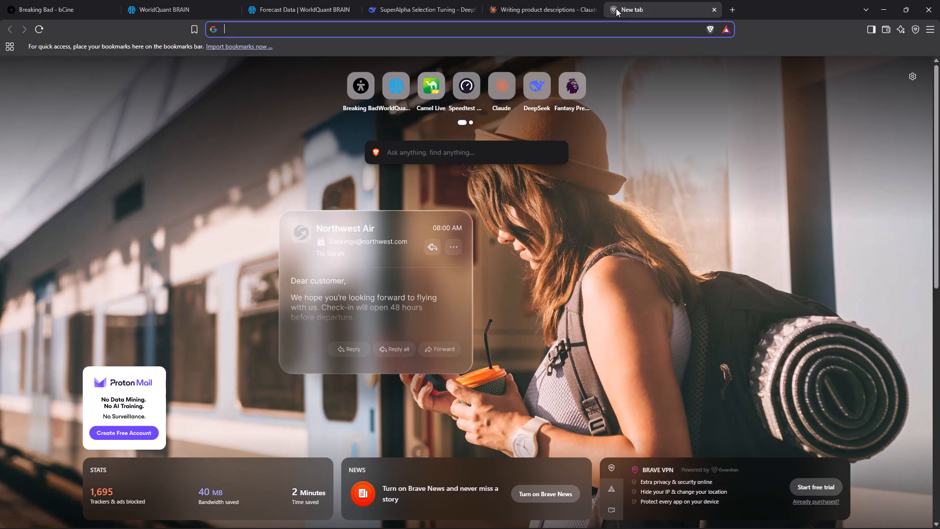
{"action": "left_click", "coordinate": [428, 90]}
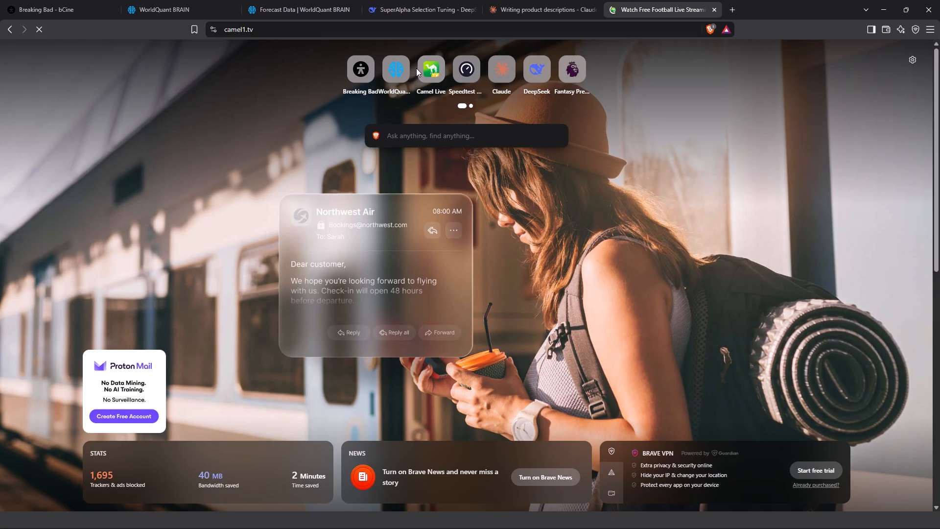
{"action": "left_click", "coordinate": [433, 80]}
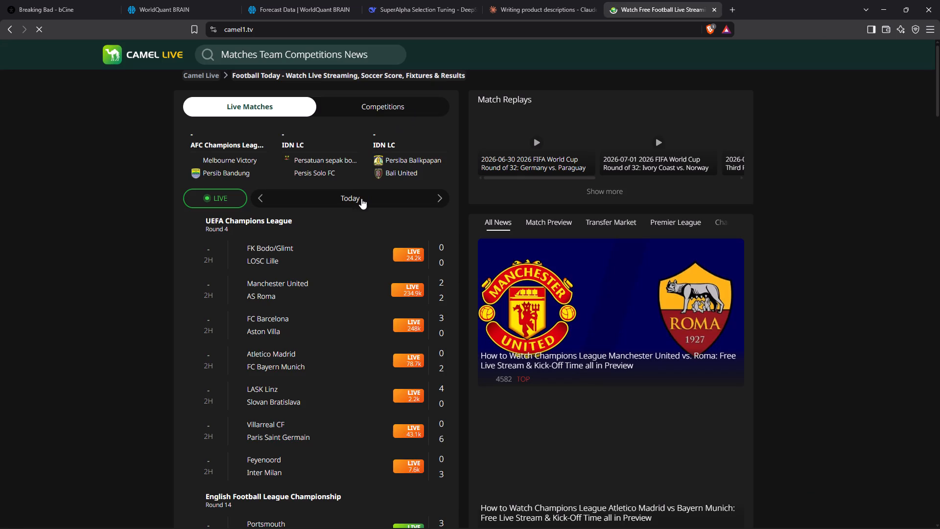
{"action": "left_click", "coordinate": [339, 299]}
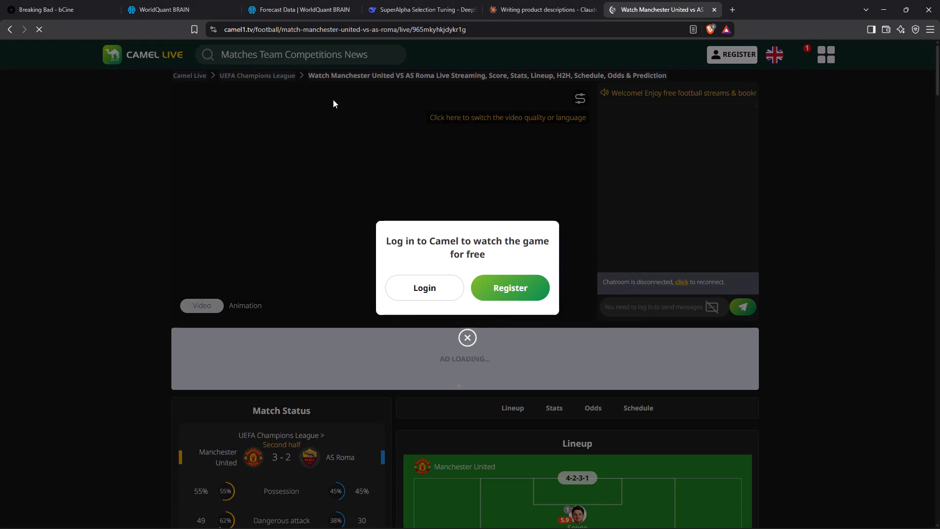
{"action": "left_click", "coordinate": [463, 341]}
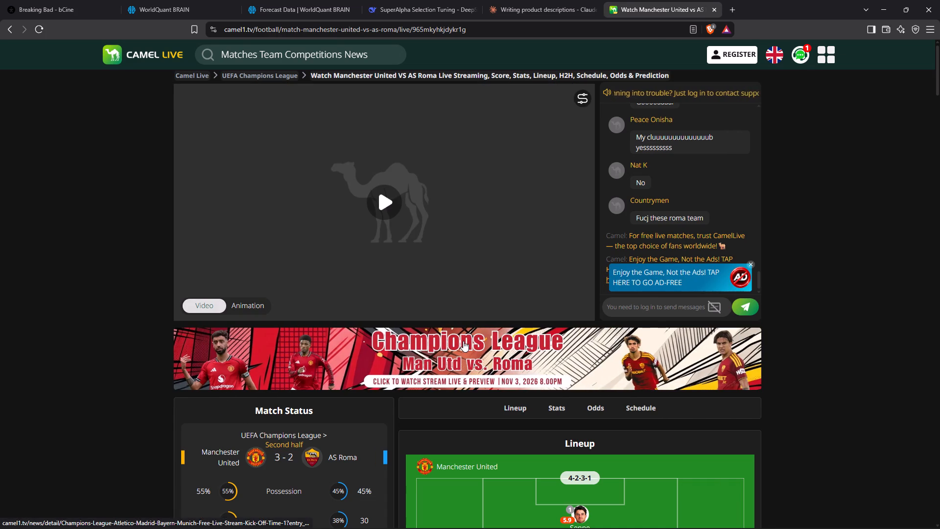
{"action": "scroll", "coordinate": [313, 427], "scroll_direction": "down", "scroll_amount": 1}
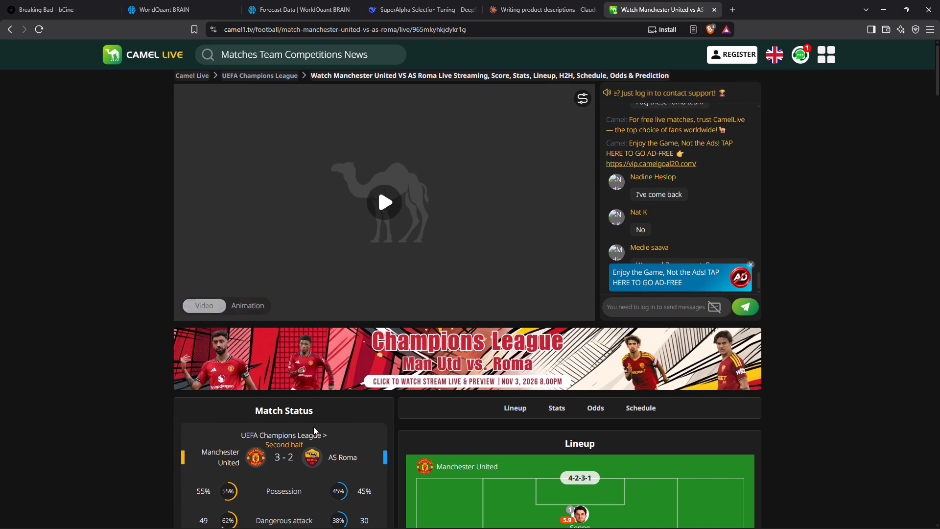
{"action": "scroll", "coordinate": [313, 427], "scroll_direction": "down", "scroll_amount": 1}
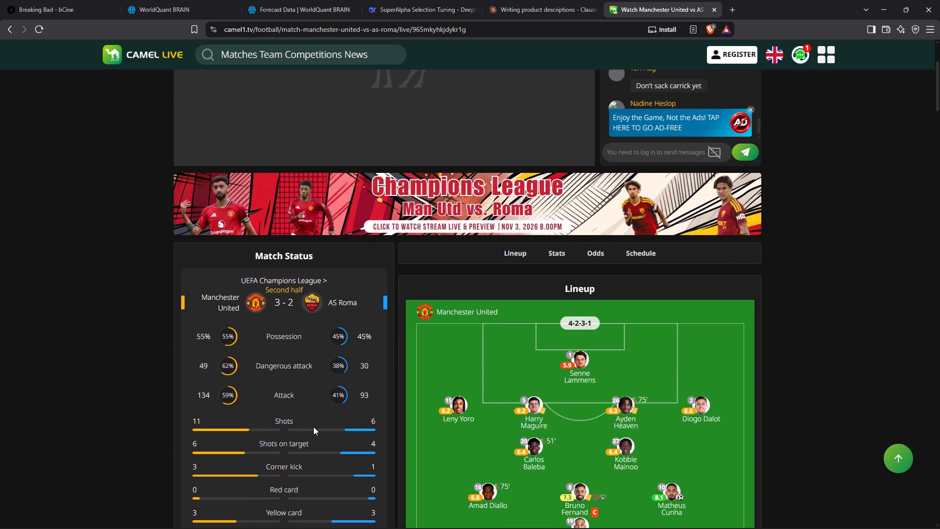
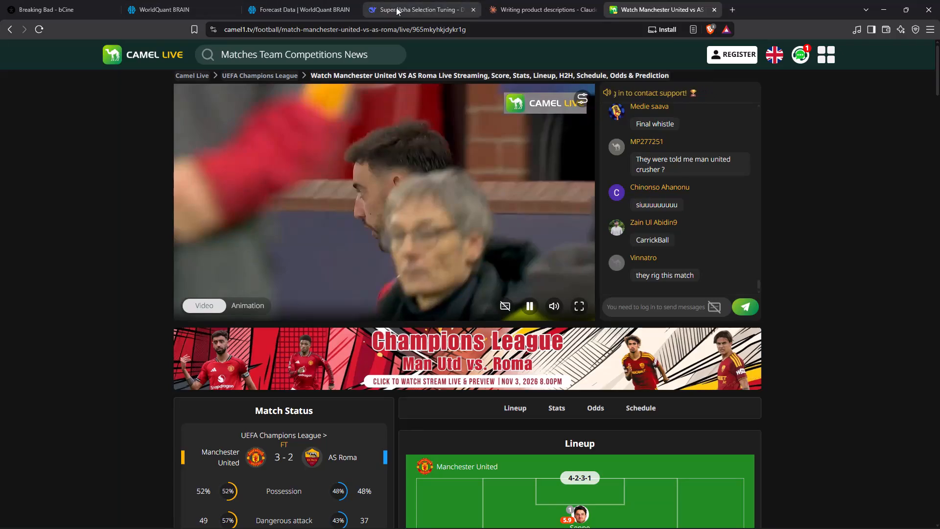
Close the Manchester United vs AS Roma match page and return to the WorldQuant BRAIN simulation page.
{"action": "left_click", "coordinate": [715, 5]}
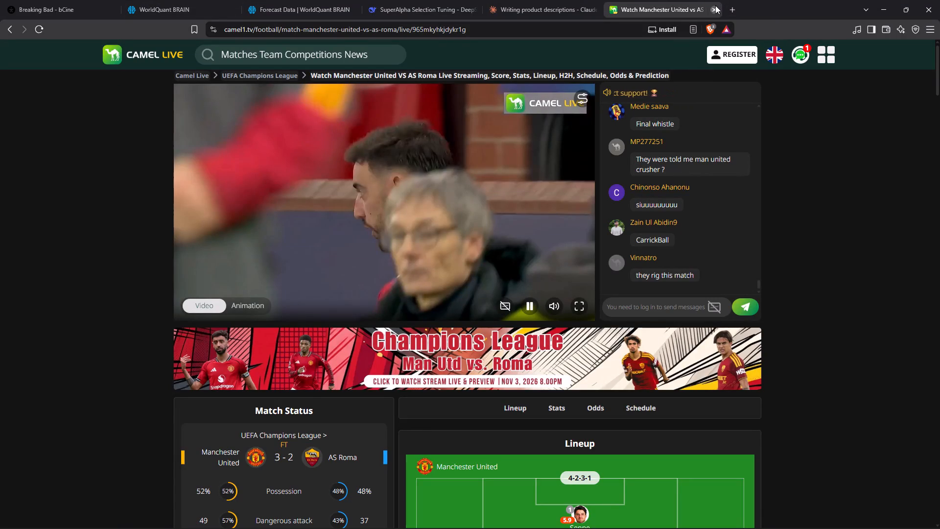
{"action": "left_click", "coordinate": [53, 0]}
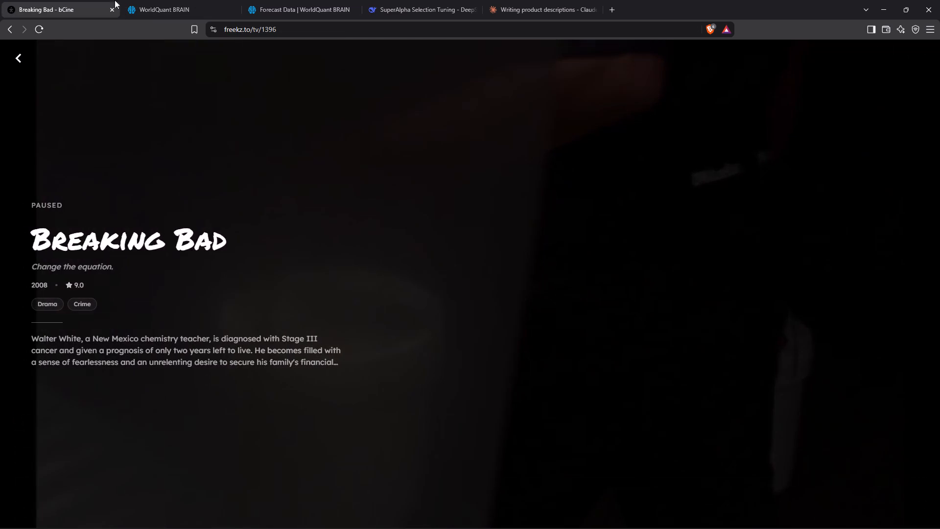
{"action": "left_click", "coordinate": [217, 0]}
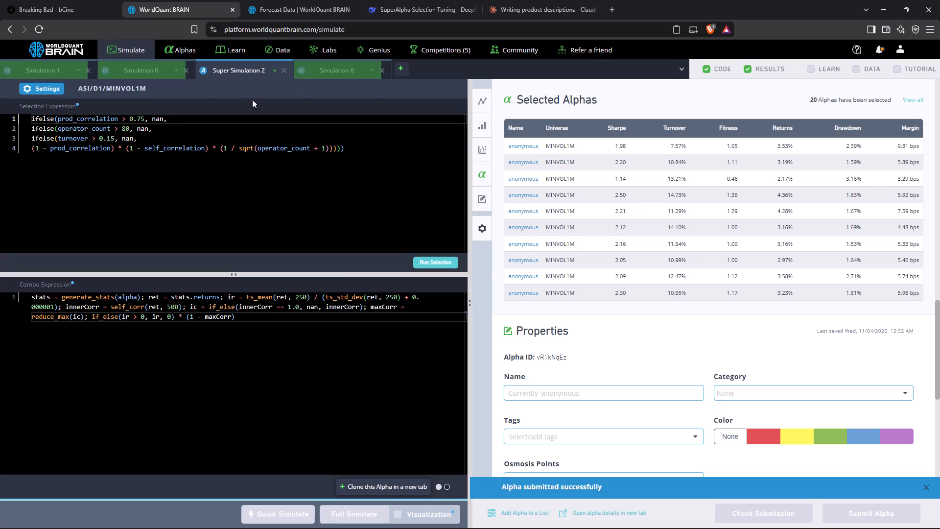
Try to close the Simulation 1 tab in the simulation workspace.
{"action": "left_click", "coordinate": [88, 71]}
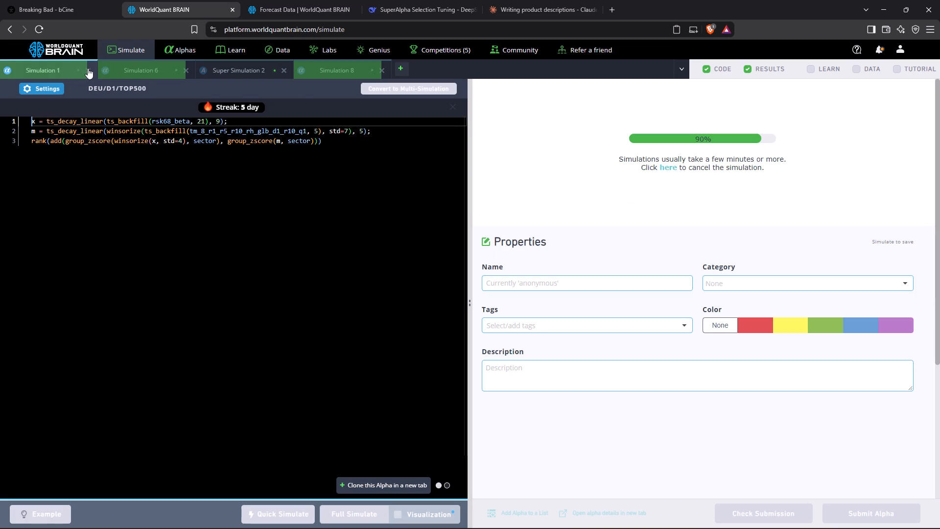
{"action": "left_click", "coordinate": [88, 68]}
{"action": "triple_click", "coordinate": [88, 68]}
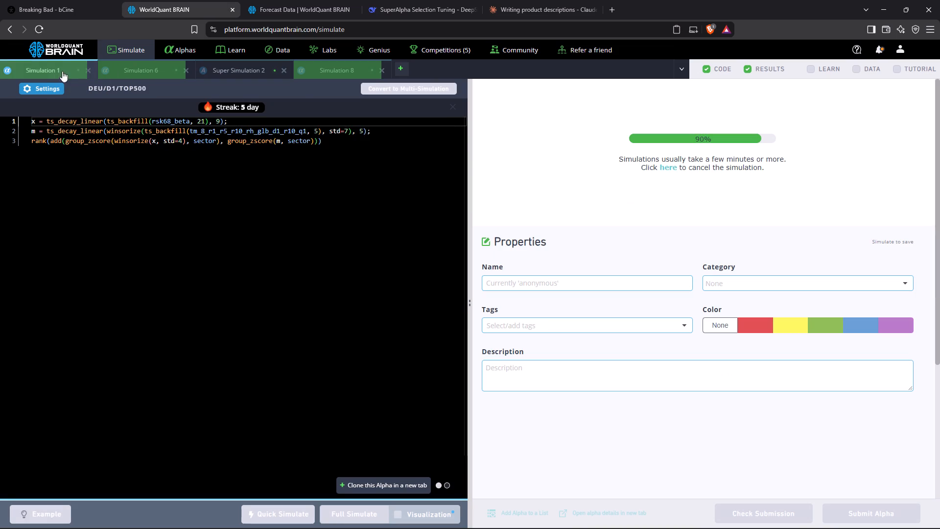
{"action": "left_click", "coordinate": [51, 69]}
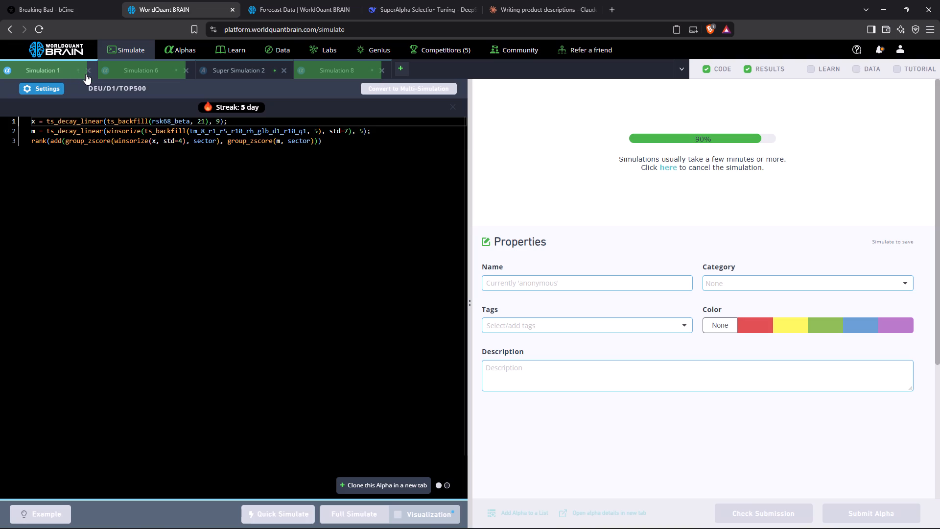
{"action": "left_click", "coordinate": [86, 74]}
Close the Simulation 6 and Simulation 8 tabs in the simulation workspace, discarding their unsimulated code.
{"action": "left_click", "coordinate": [187, 72]}
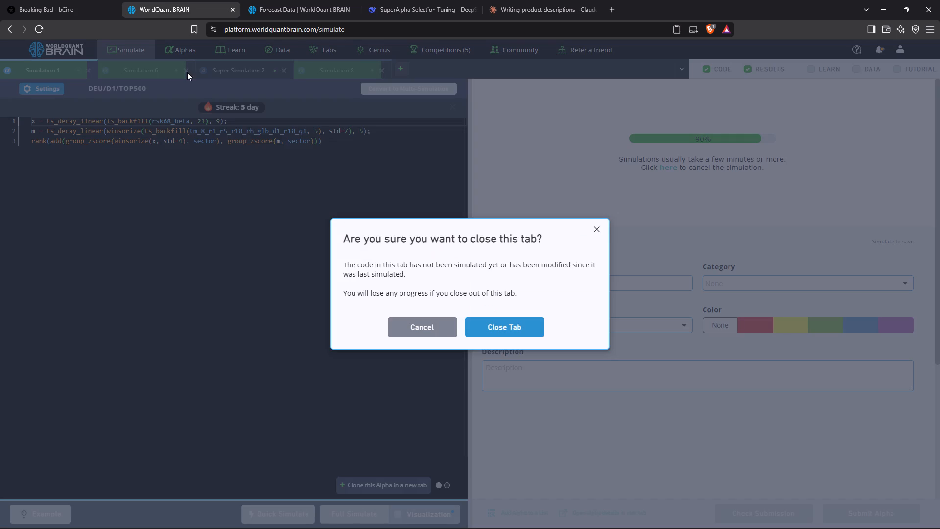
{"action": "left_click", "coordinate": [502, 320]}
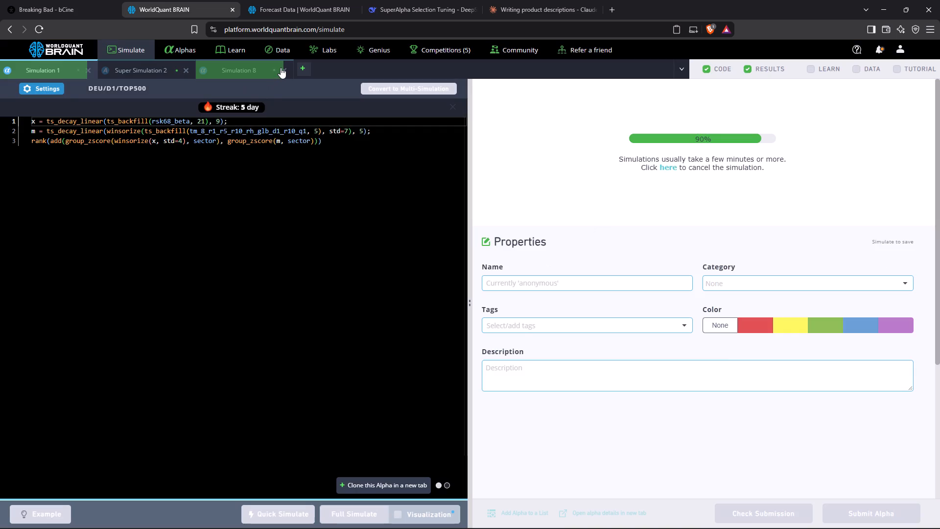
{"action": "left_click", "coordinate": [281, 68]}
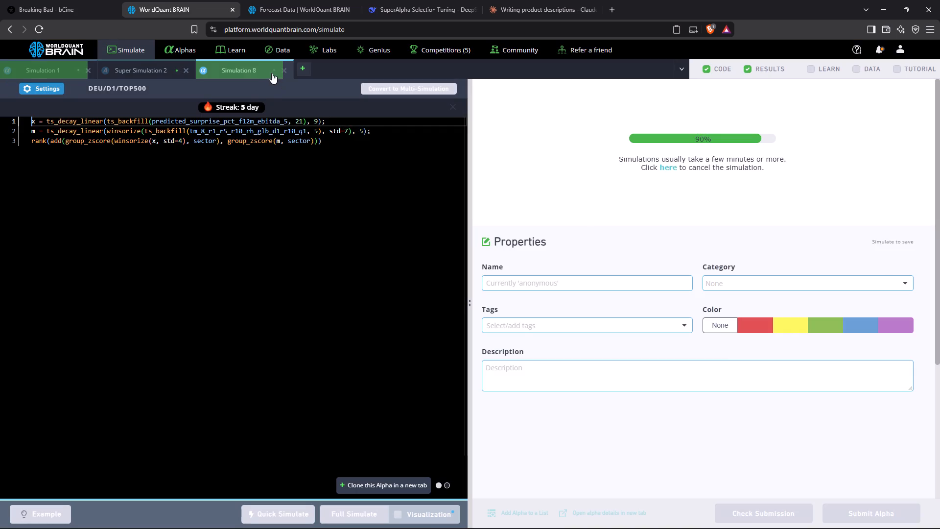
{"action": "left_click", "coordinate": [282, 71]}
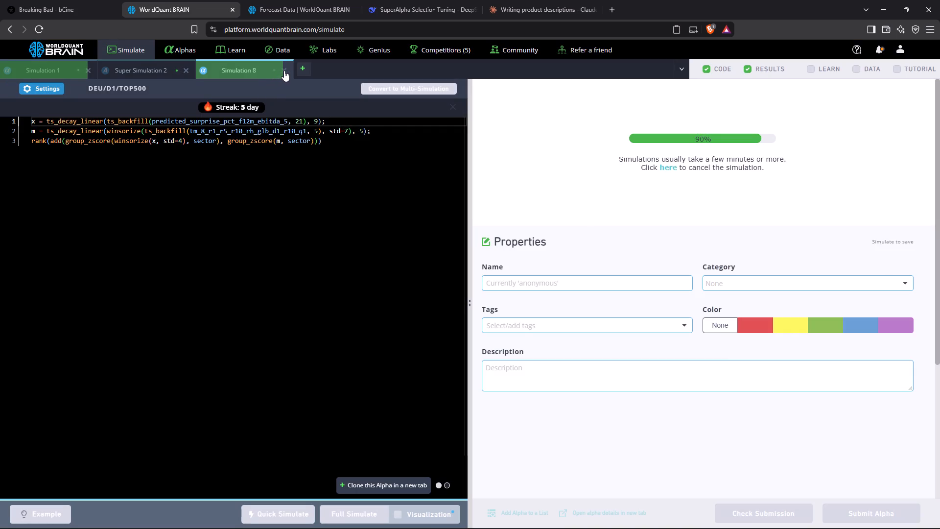
{"action": "left_click", "coordinate": [284, 71]}
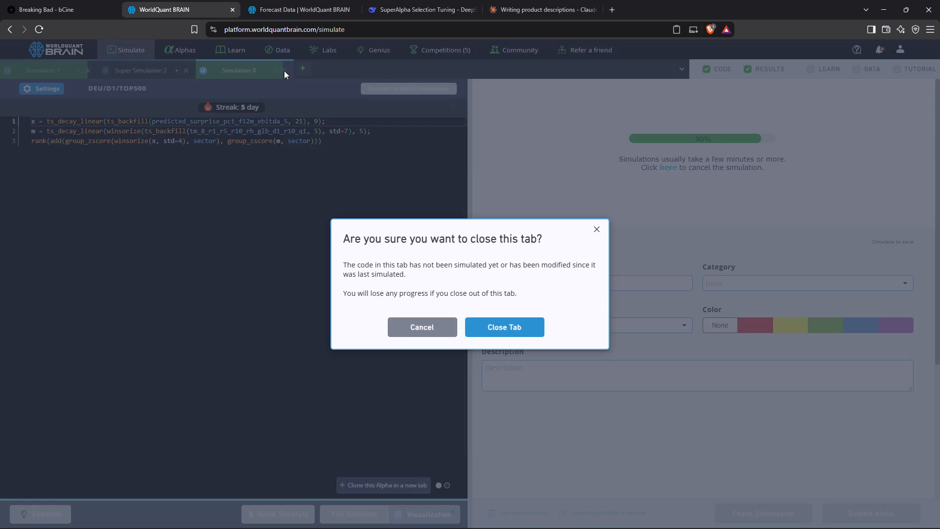
{"action": "left_click", "coordinate": [515, 319]}
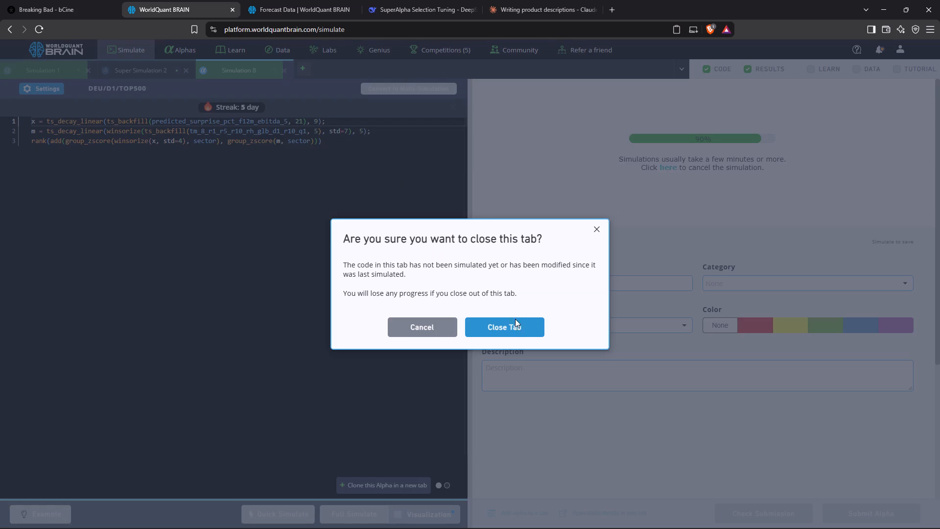